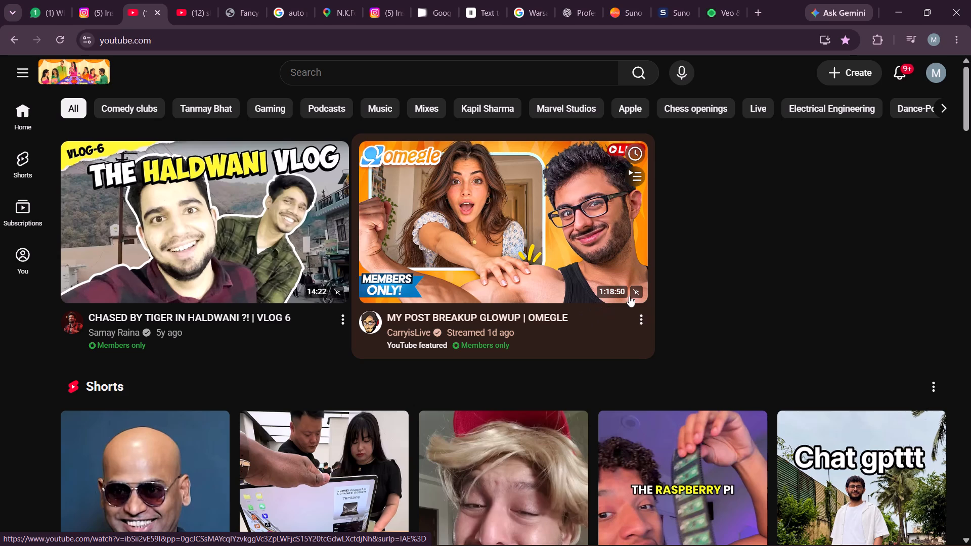
scroll(703, 273, down, 4)
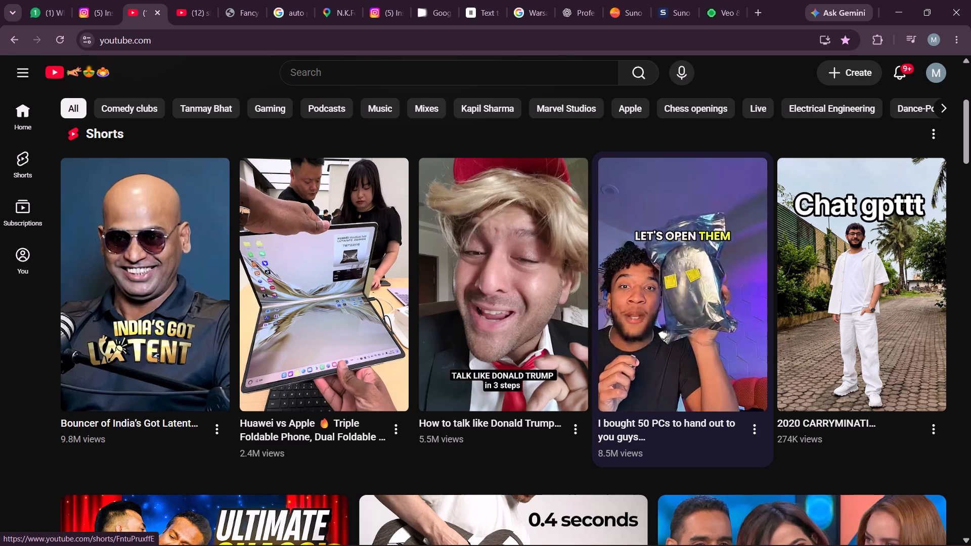
scroll(743, 442, down, 2)
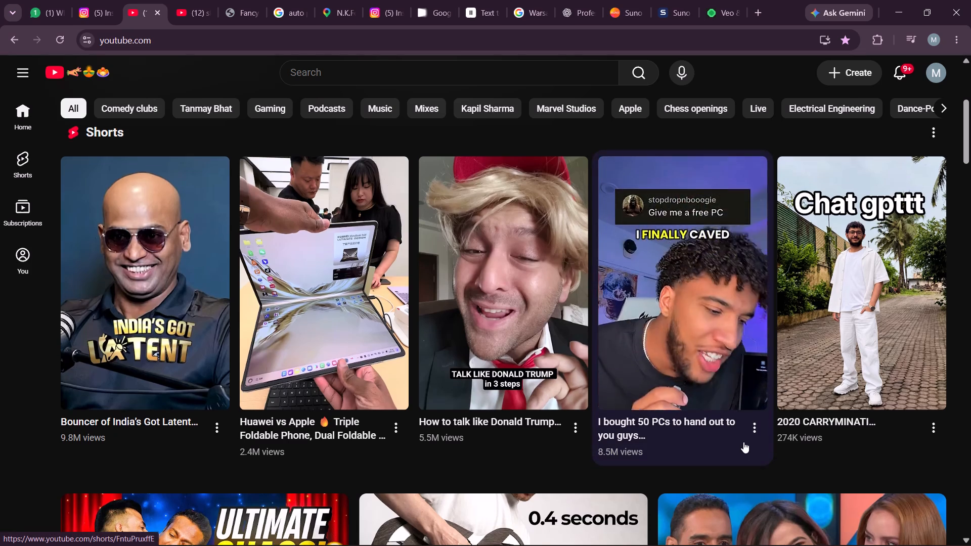
scroll(743, 442, down, 2)
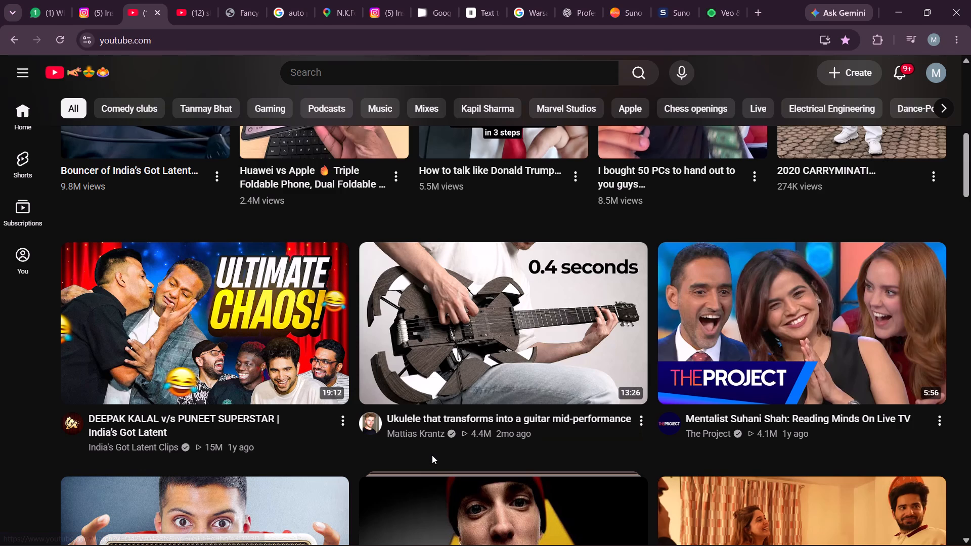
scroll(432, 455, down, 5)
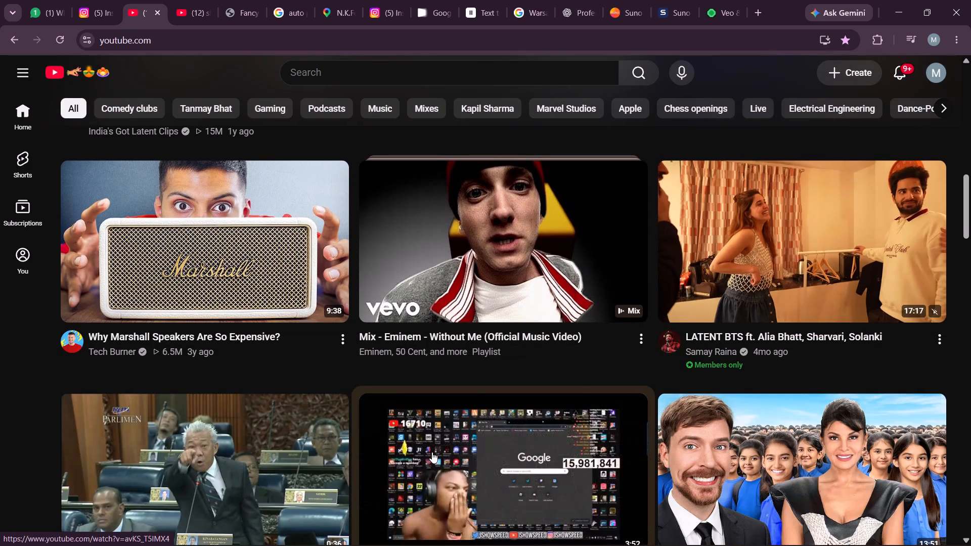
scroll(510, 367, down, 4)
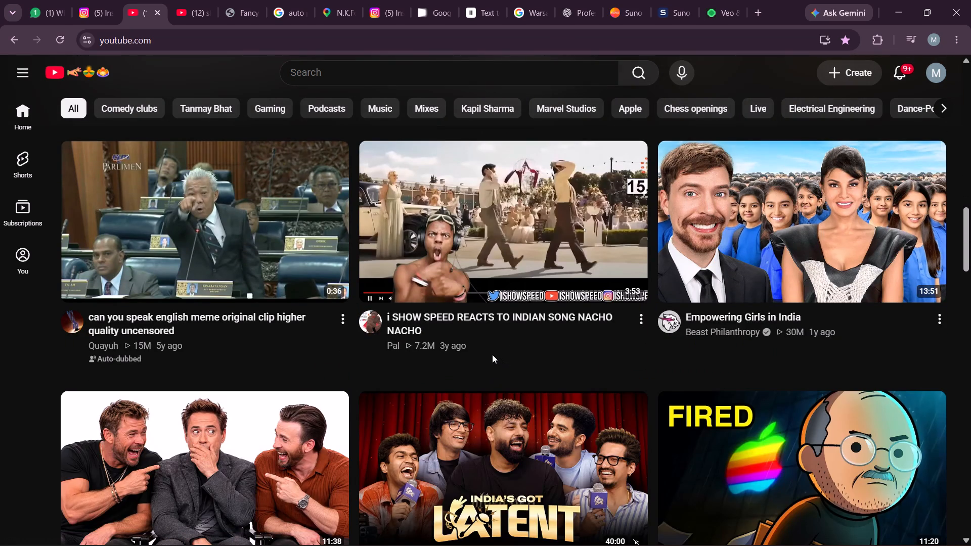
scroll(387, 345, down, 3)
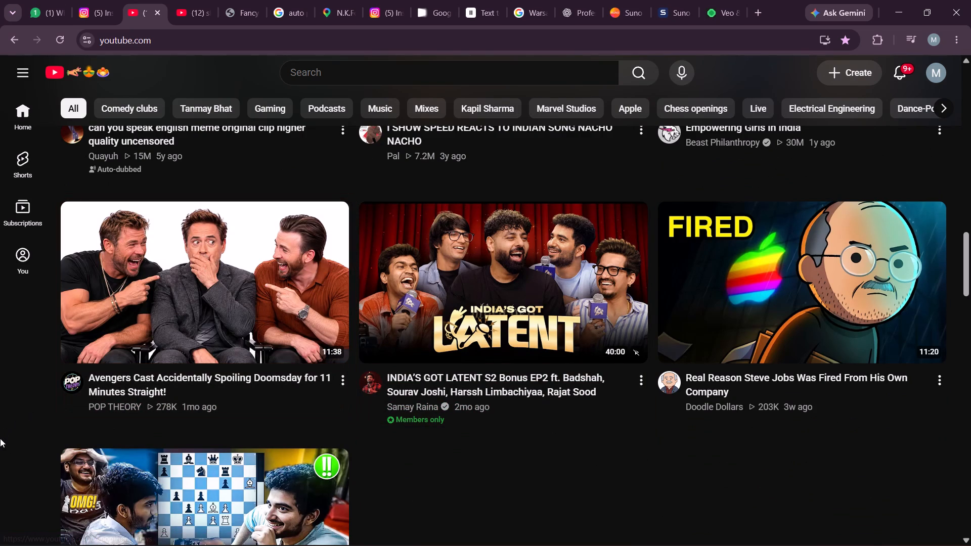
Play the video "Avengers Cast Accidentally Spoiling Doomsday for 11 Minutes Straight!", pause it at 1:28 and view the description below.
click(151, 308)
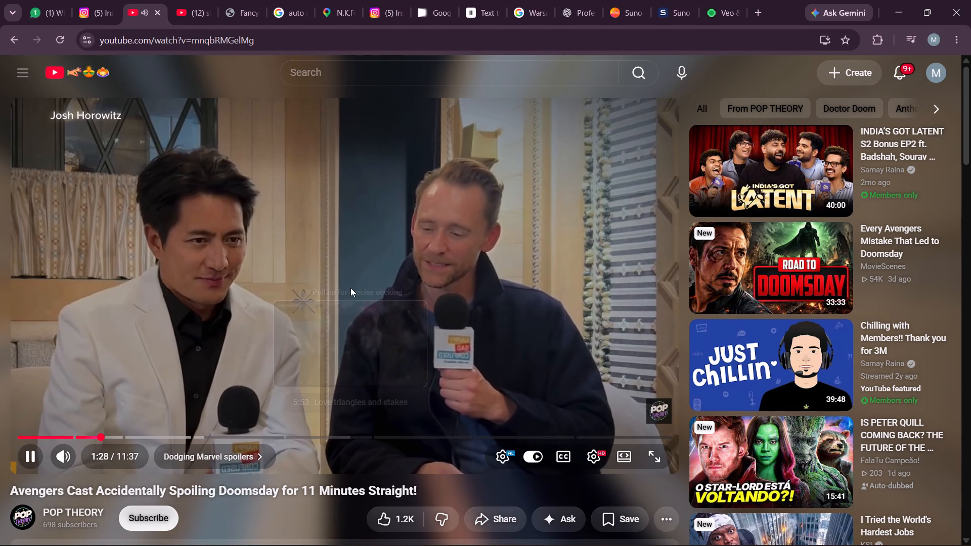
click(350, 288)
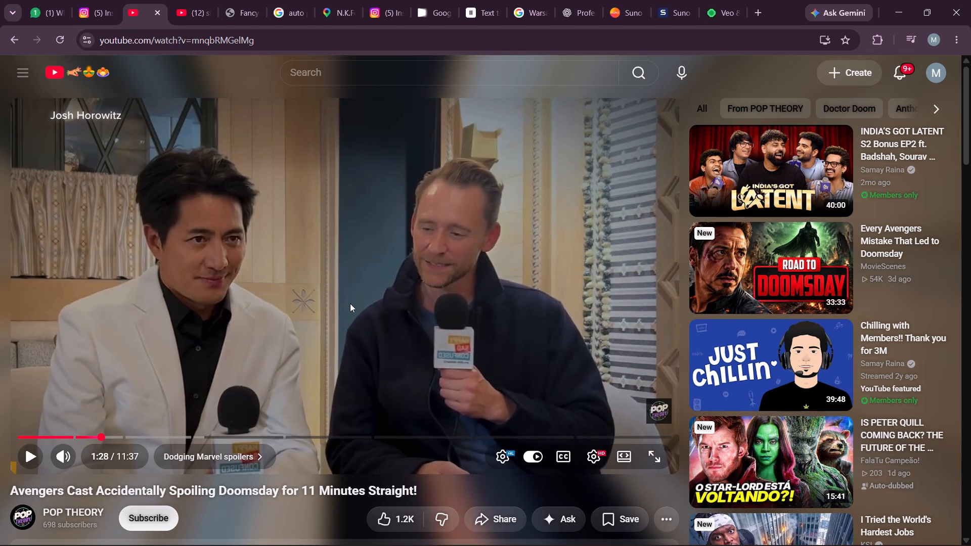
scroll(475, 317, down, 4)
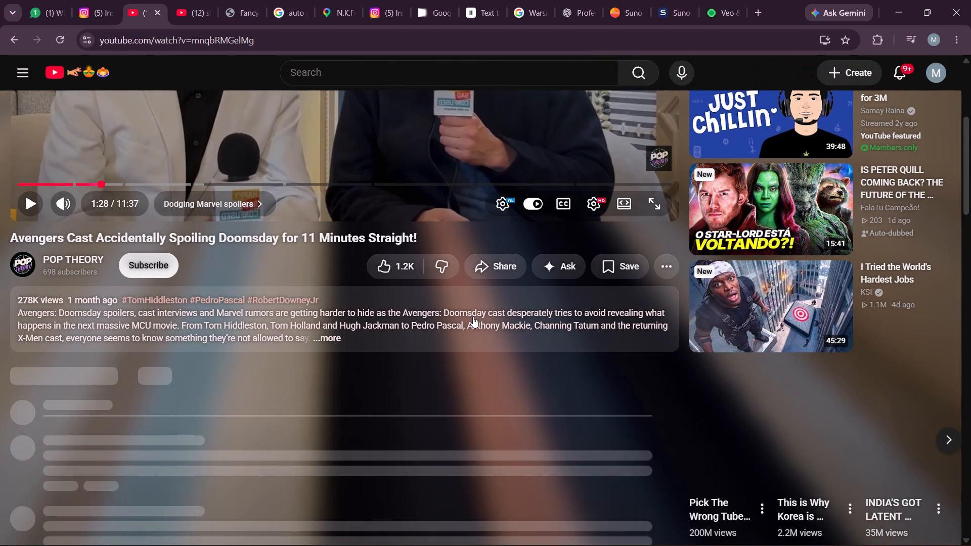
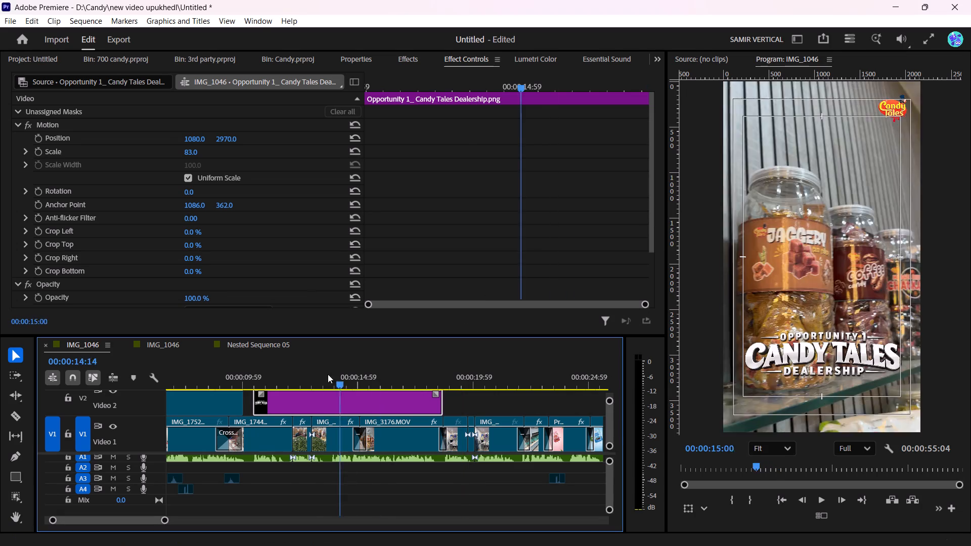
drag(328, 374, 254, 375)
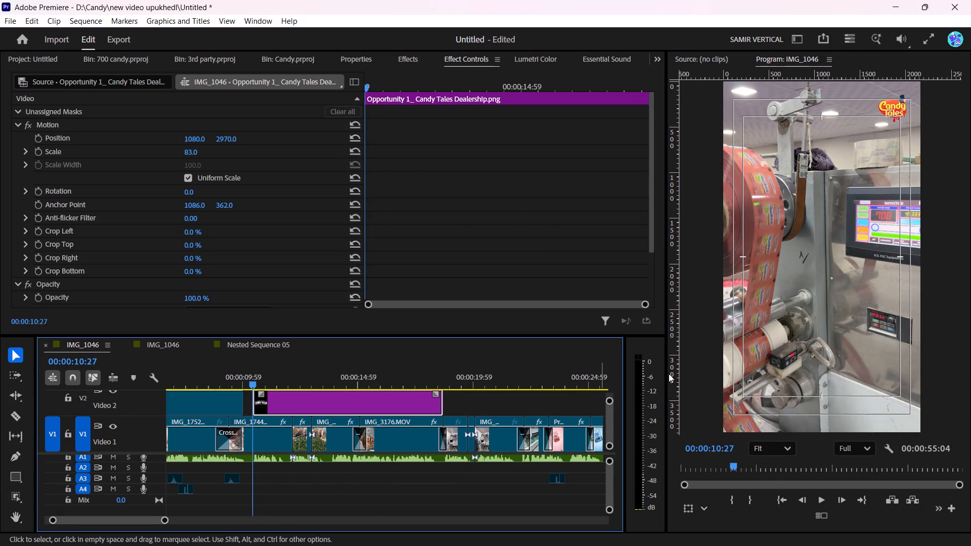
click(691, 369)
key(t)
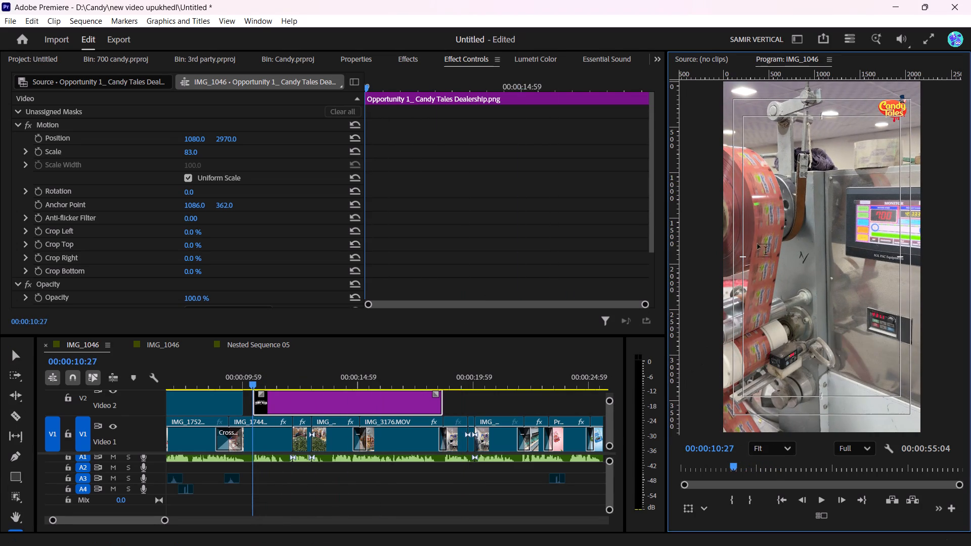
drag(745, 133, 865, 162)
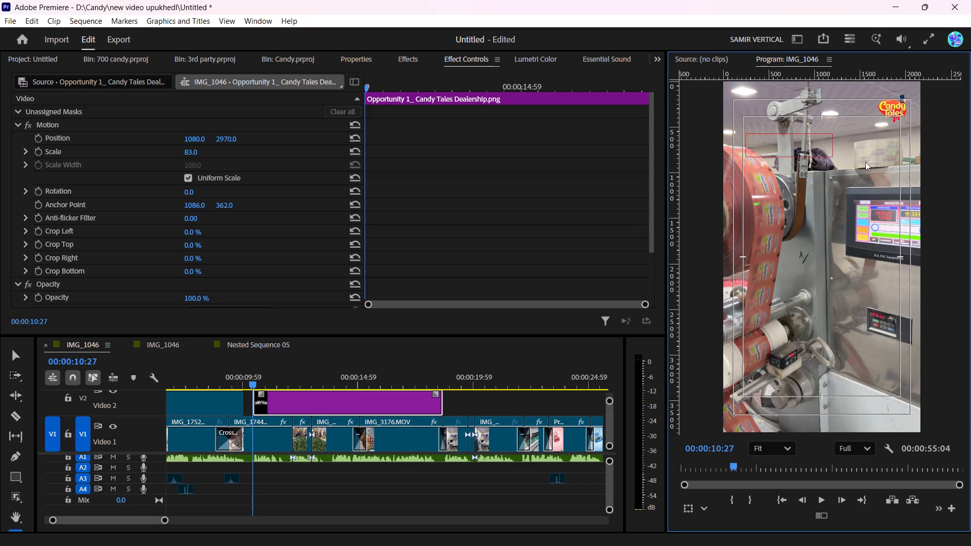
drag(865, 162, 880, 162)
key(ctrl+v)
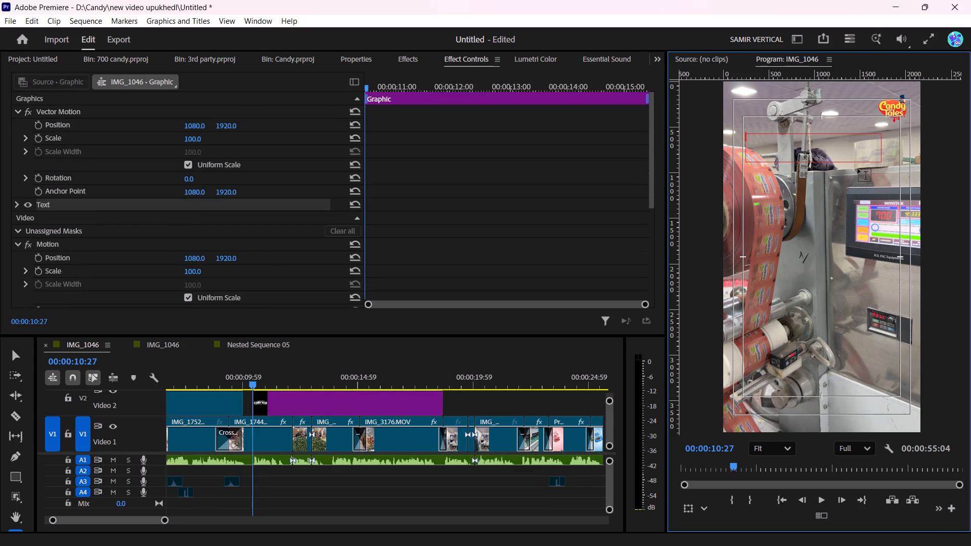
Set all of the Opportunity 1 text to Arial Bold at font size 142.
key(ctrl+a)
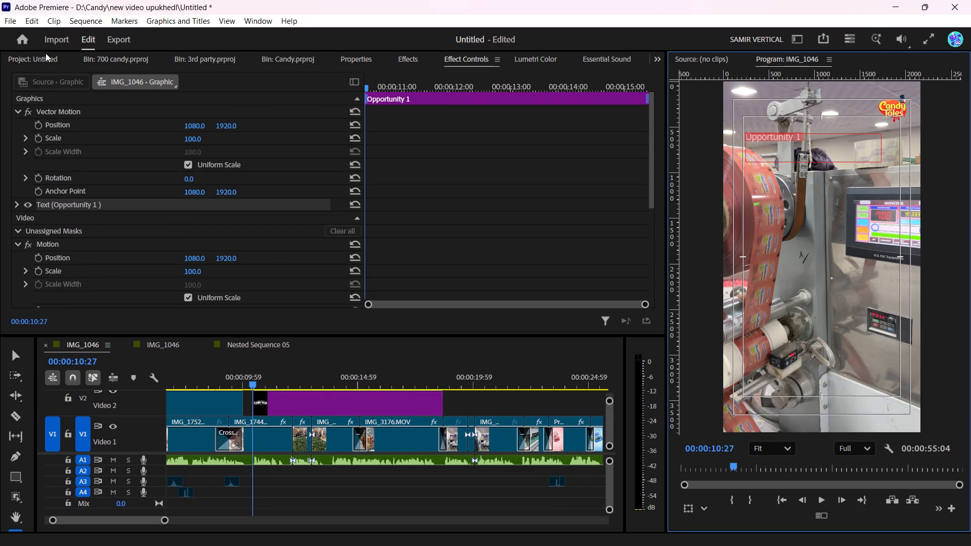
click(189, 54)
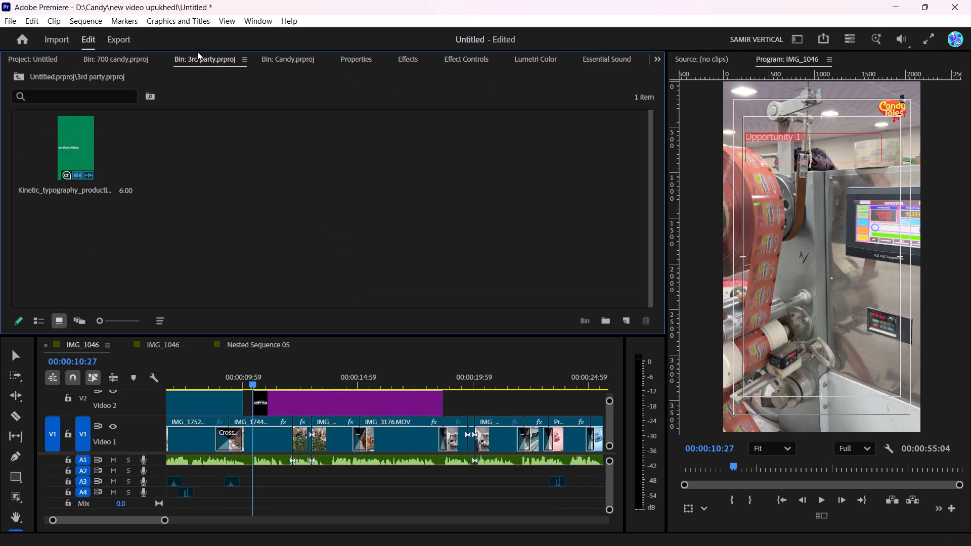
click(350, 61)
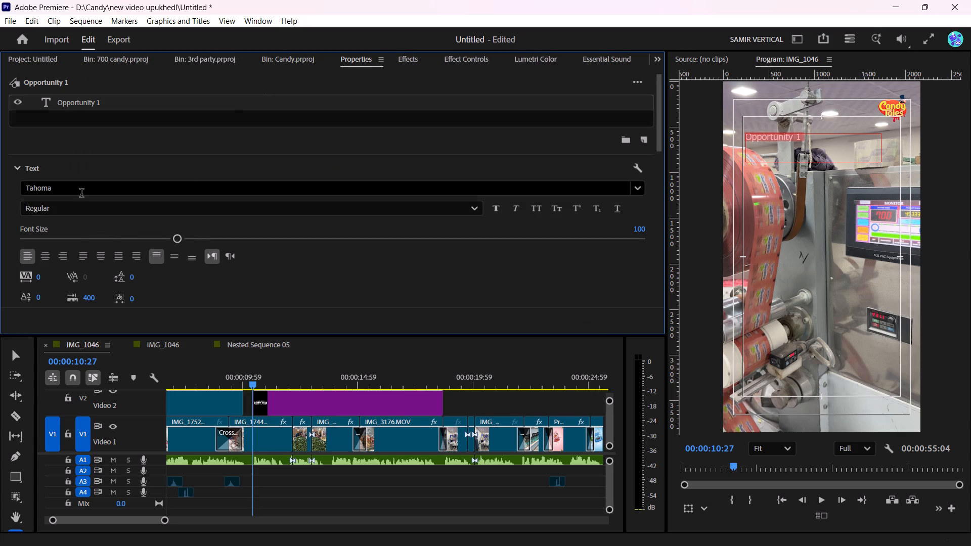
click(81, 194)
text(black)
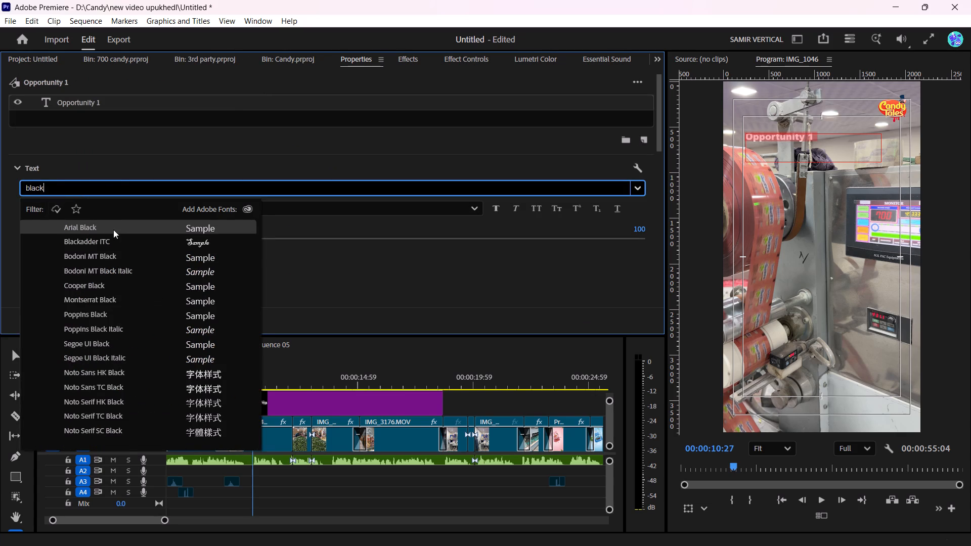
click(113, 230)
click(84, 209)
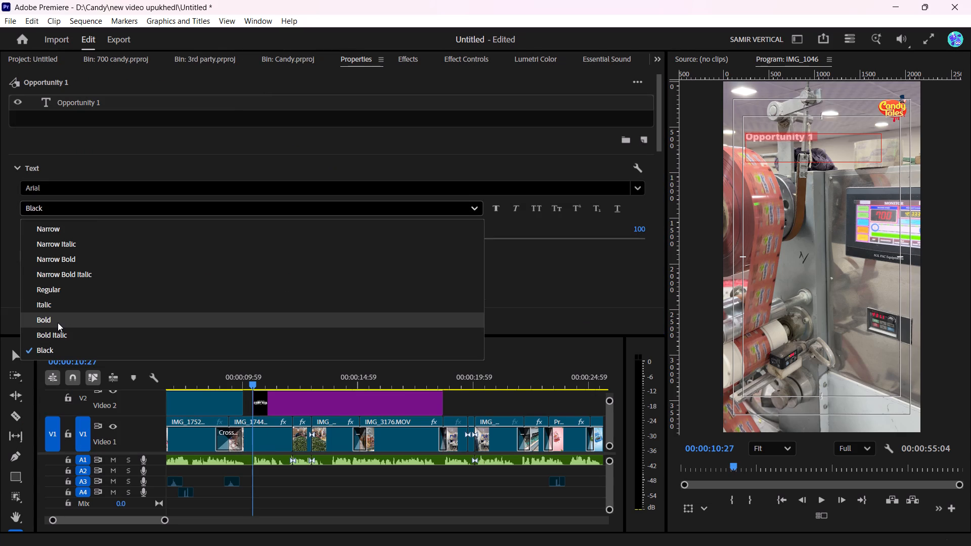
click(57, 322)
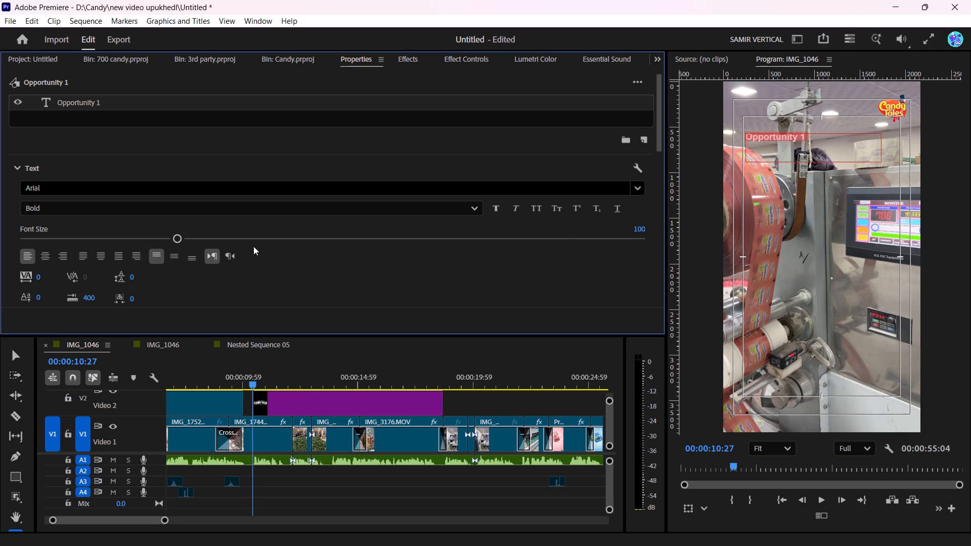
drag(638, 232, 677, 226)
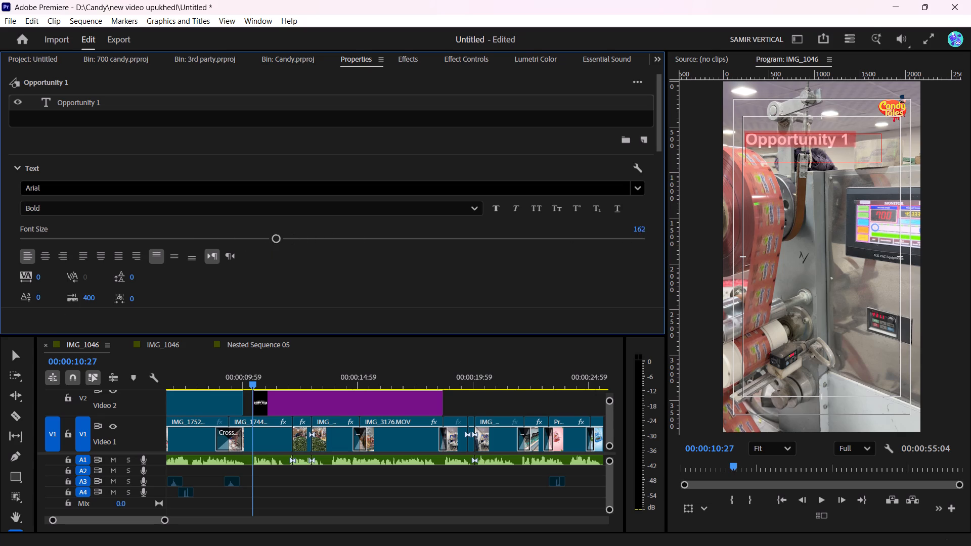
drag(677, 226, 664, 224)
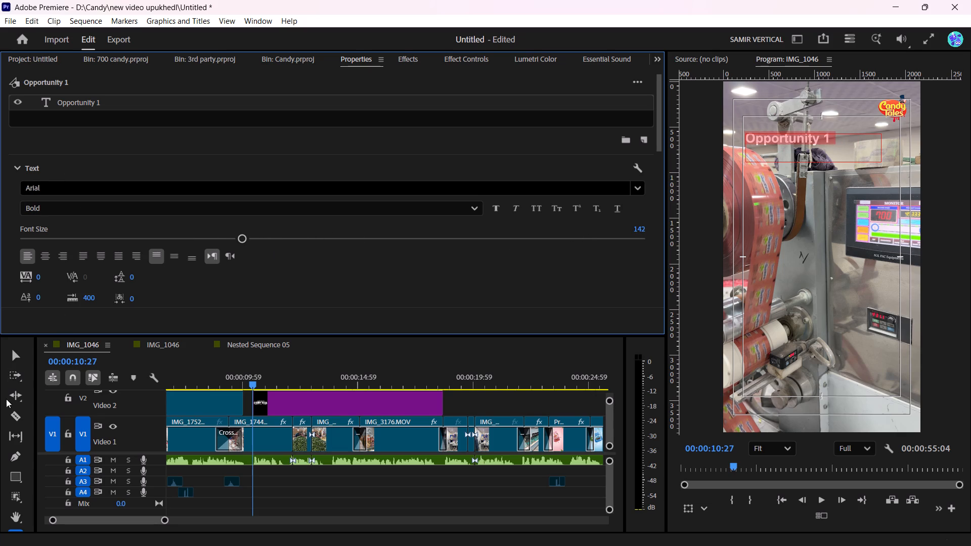
Shrink the text box so that it fits closely around the Opportunity 1 text.
click(10, 358)
drag(881, 163, 832, 148)
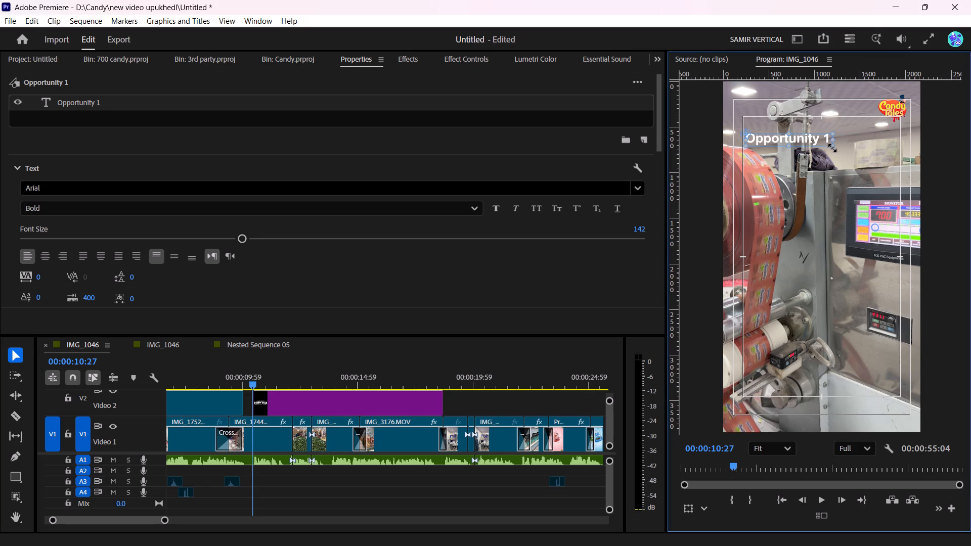
drag(832, 148, 833, 149)
Delete the Opportunity 1_ Candy Tales Dealership.png clip from Video 2.
ctrl+scroll(319, 410, up, 3)
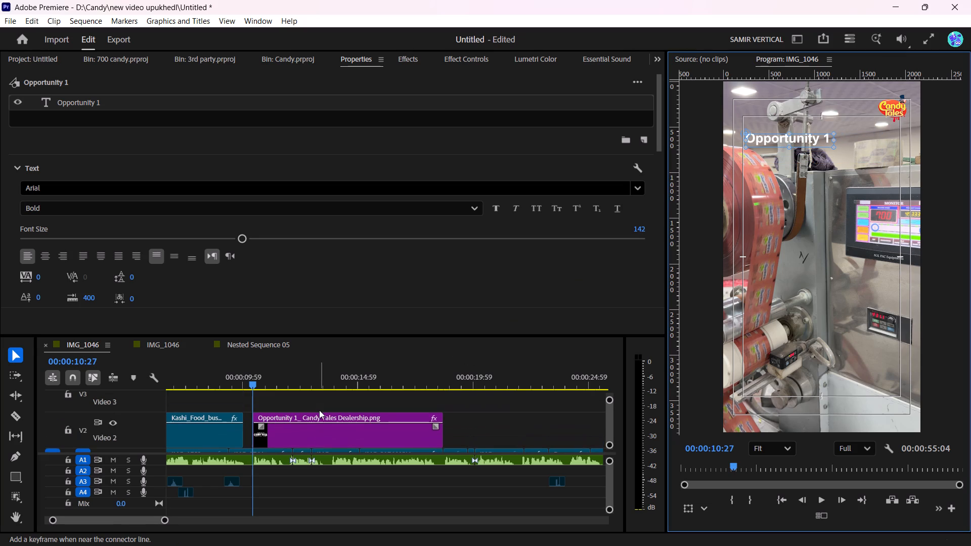
click(313, 445)
click(313, 440)
key(BackSpace)
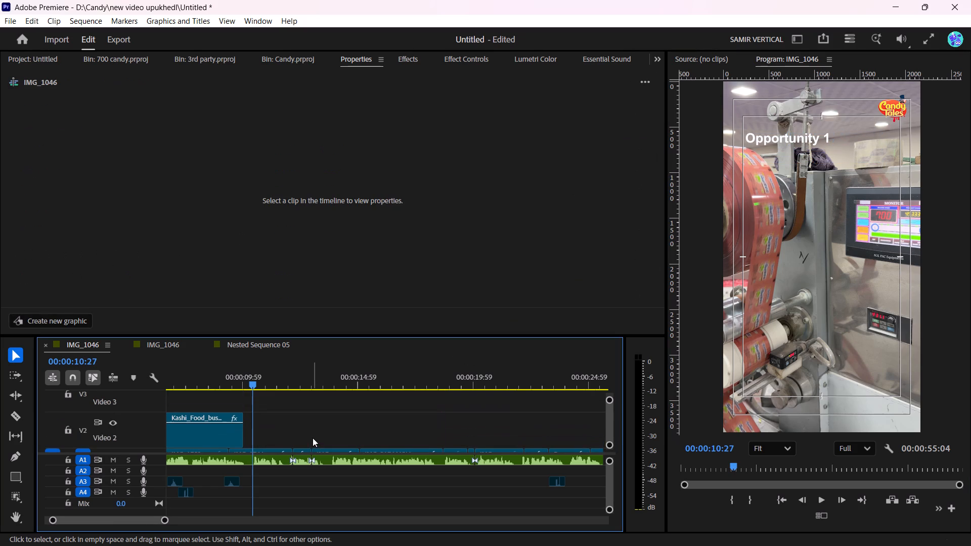
Move the Opportunity 1 text clip from Video 6 down to Video 2, starting at 00:00:10:27, and preview it from just before its start.
ctrl+scroll(313, 437, up, 5)
ctrl+scroll(309, 434, down, 1)
ctrl+scroll(309, 434, up, 2)
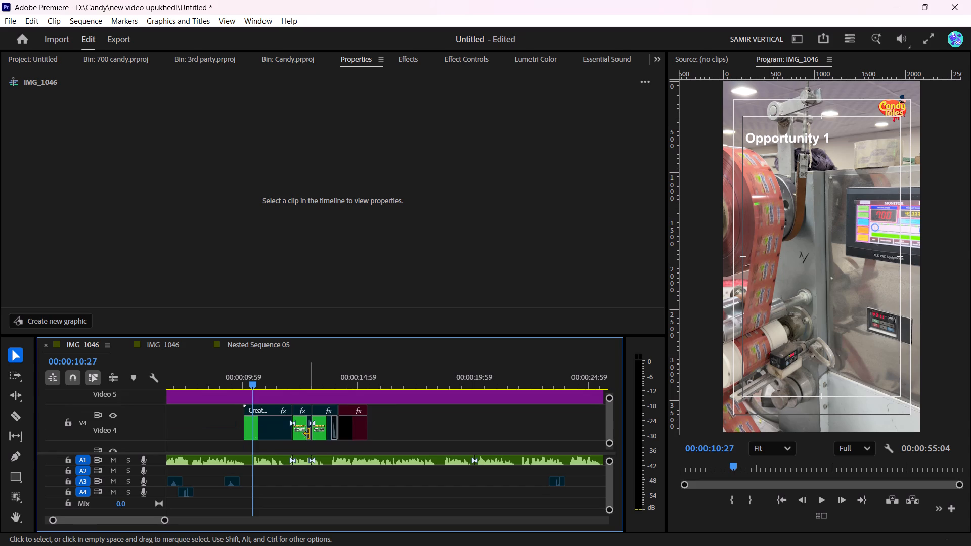
ctrl+scroll(309, 434, up, 5)
drag(298, 411, 310, 453)
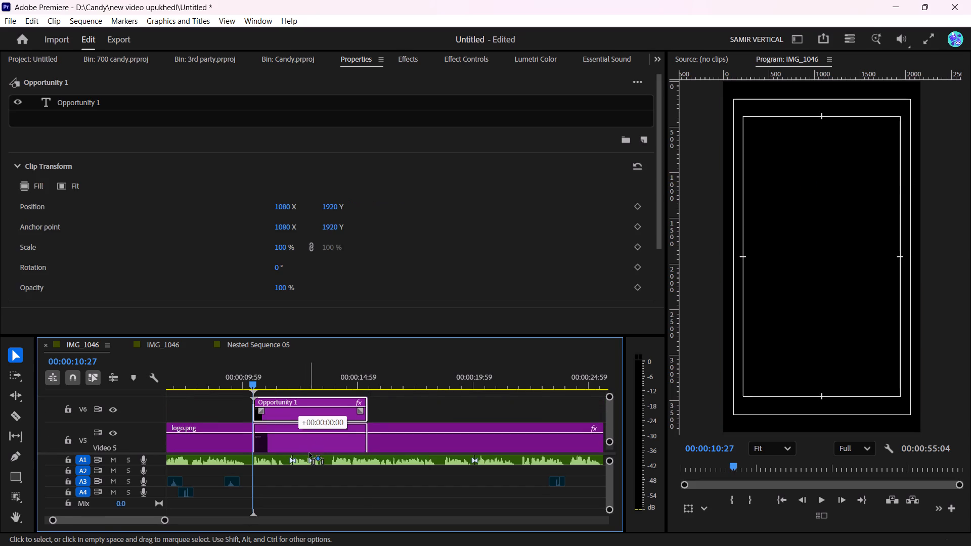
drag(310, 453, 318, 408)
ctrl+scroll(321, 406, down, 1)
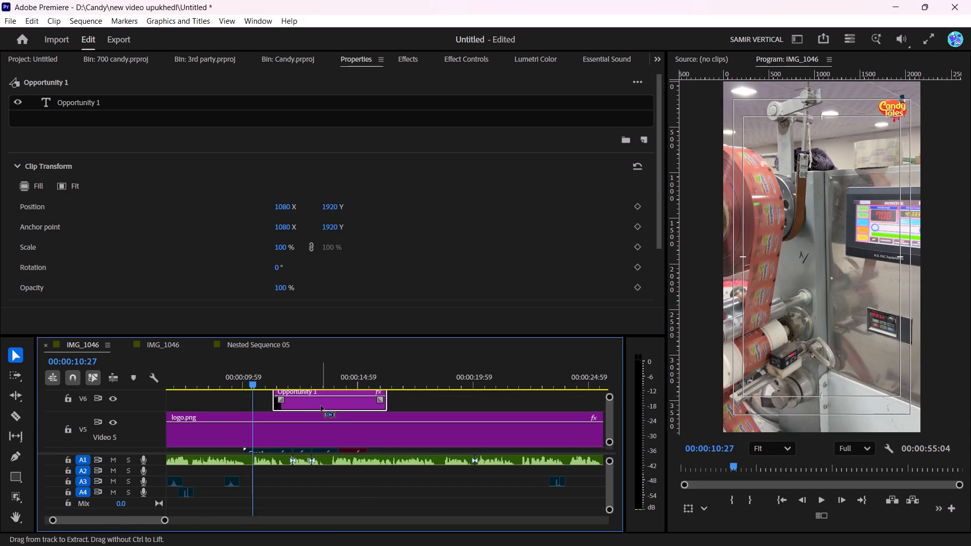
click(320, 400)
drag(315, 401, 315, 402)
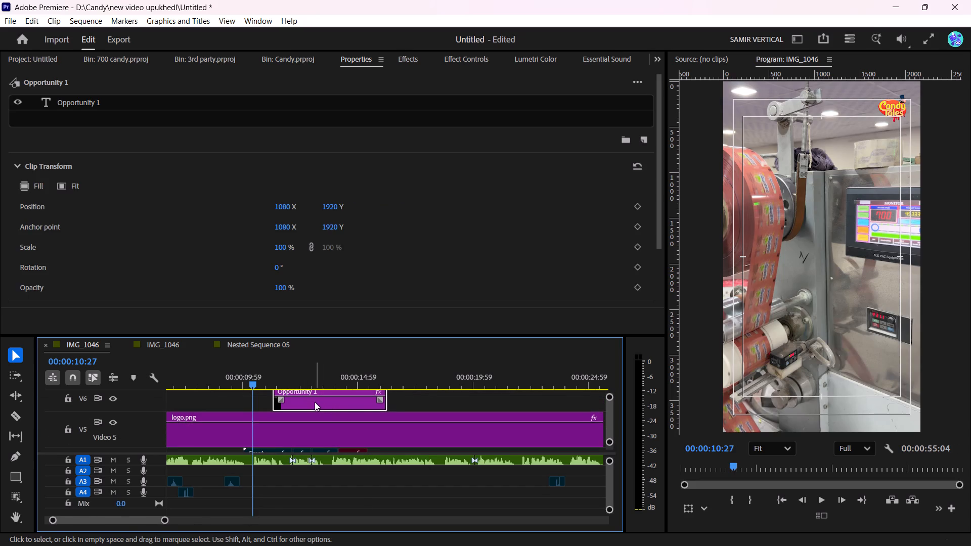
drag(315, 402, 305, 452)
ctrl+scroll(312, 442, down, 5)
drag(310, 416, 310, 438)
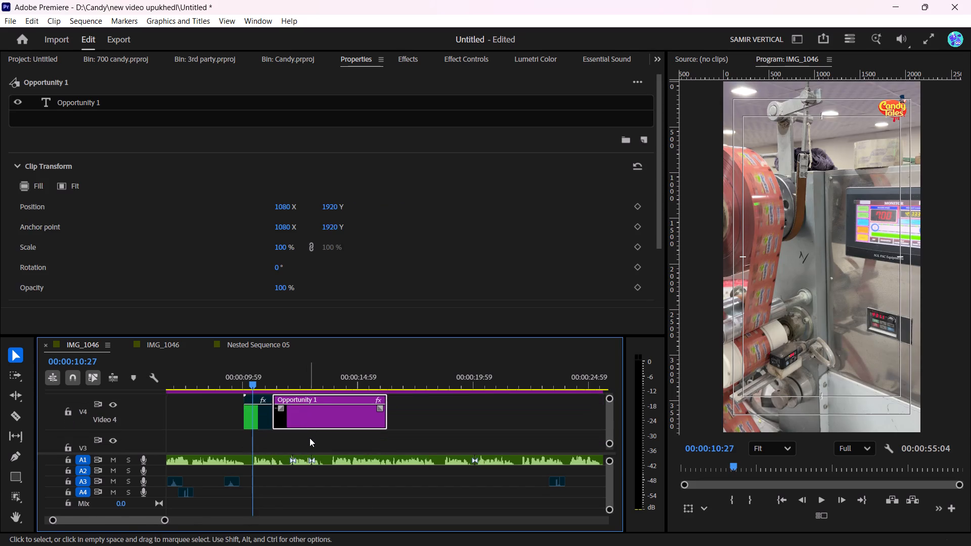
drag(310, 438, 309, 435)
drag(309, 417, 328, 444)
ctrl+scroll(328, 438, down, 4)
drag(315, 410, 308, 439)
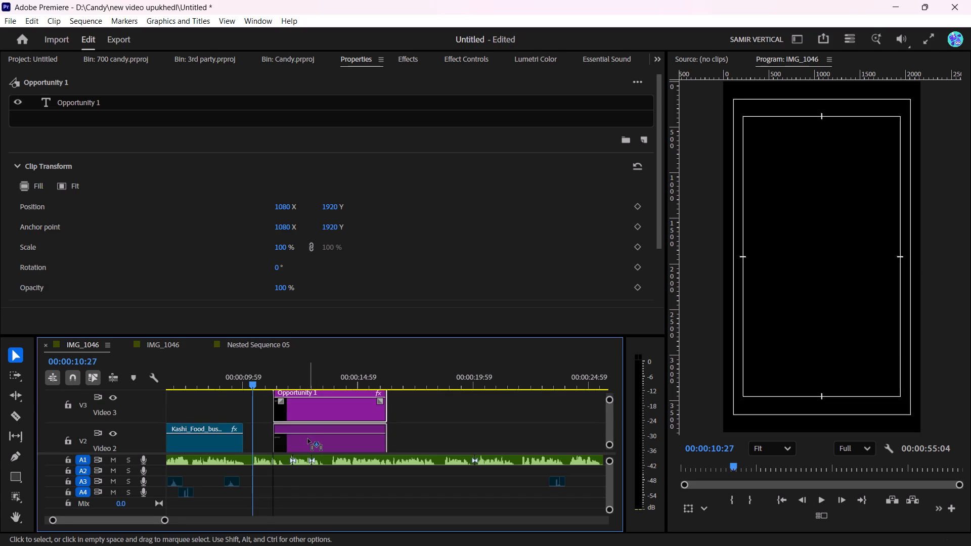
drag(308, 439, 307, 439)
ctrl+scroll(307, 438, down, 5)
ctrl+scroll(308, 433, up, 1)
drag(316, 415, 296, 417)
click(244, 379)
key(space)
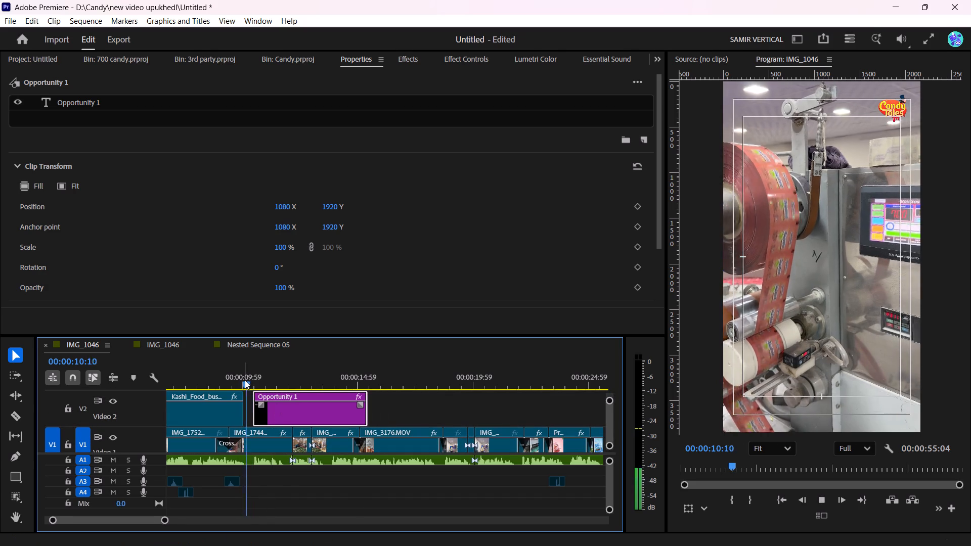
key(space)
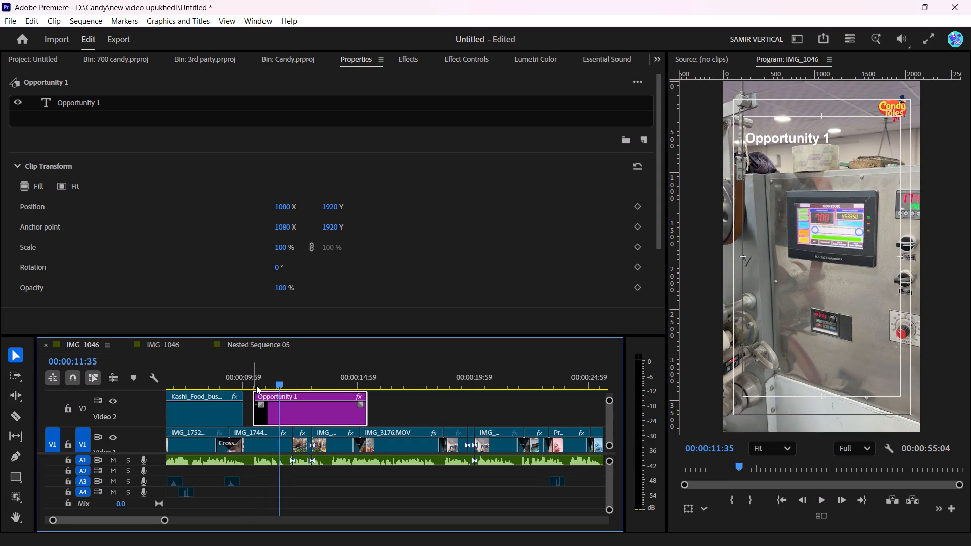
Draw a thin vertical rectangle just before the first letter of the Opportunity 1 text, about as tall as the text.
click(16, 476)
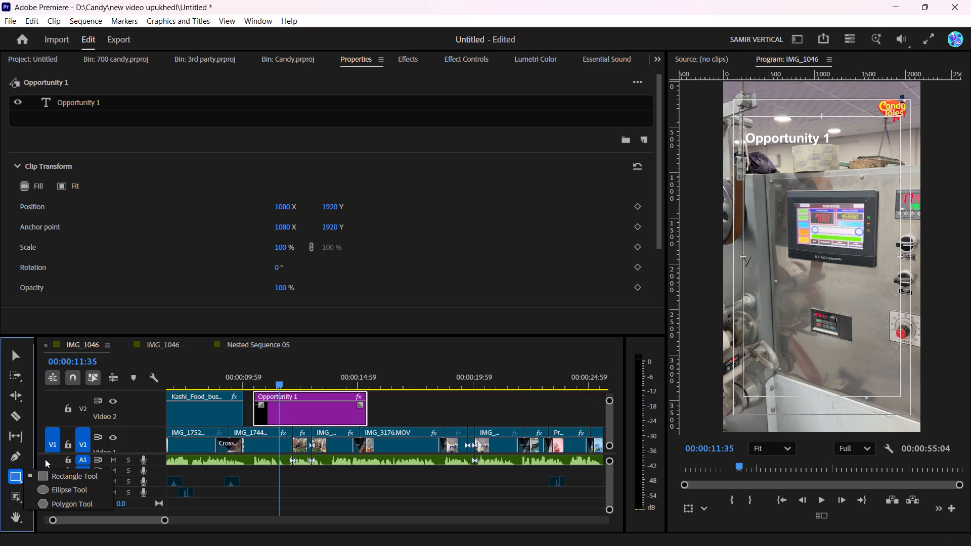
right_click(15, 478)
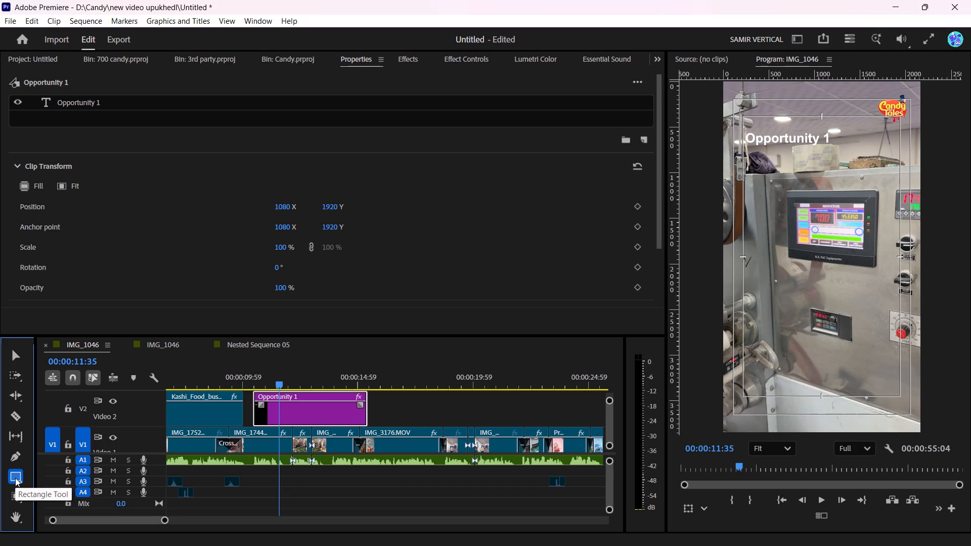
scroll(21, 478, down, 3)
scroll(21, 478, up, 3)
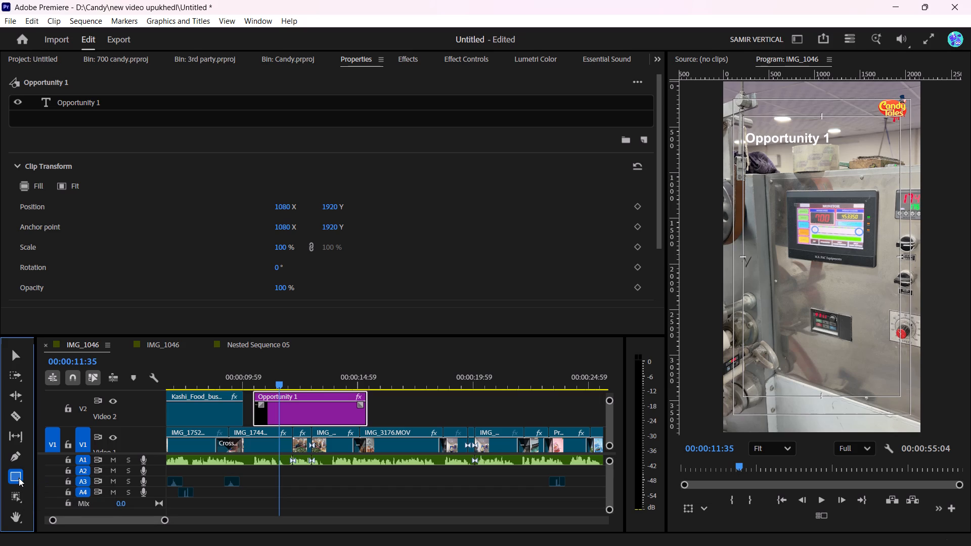
click(15, 478)
ctrl+scroll(738, 126, up, 8)
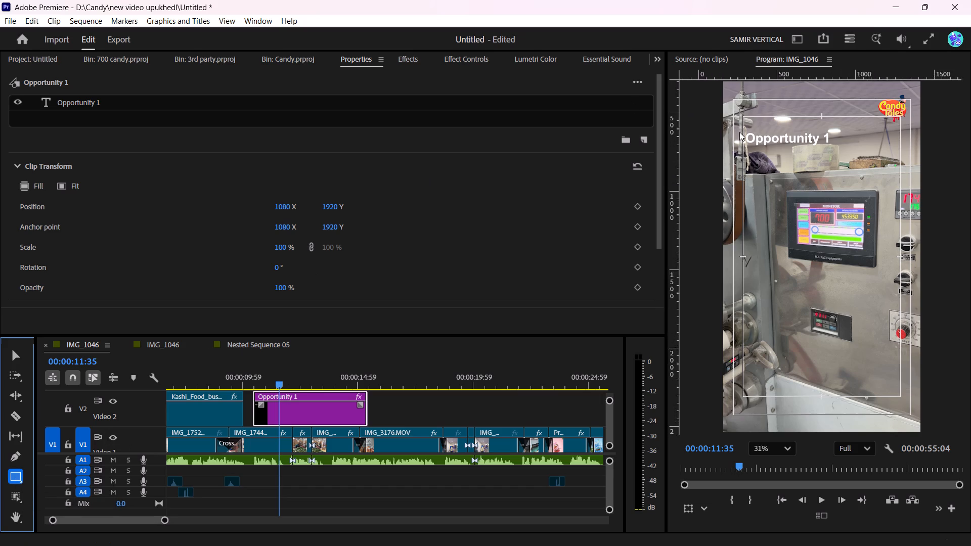
ctrl+scroll(739, 132, up, 7)
middle_drag(717, 147, 754, 283)
drag(741, 222, 744, 265)
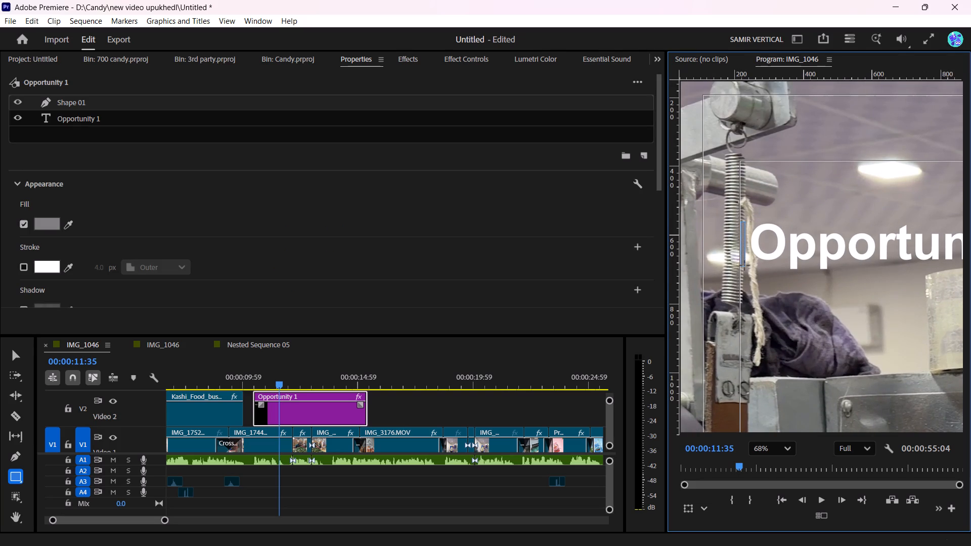
drag(744, 265, 744, 266)
Set the fill of the thin rectangle to solid red, FF0000.
click(51, 222)
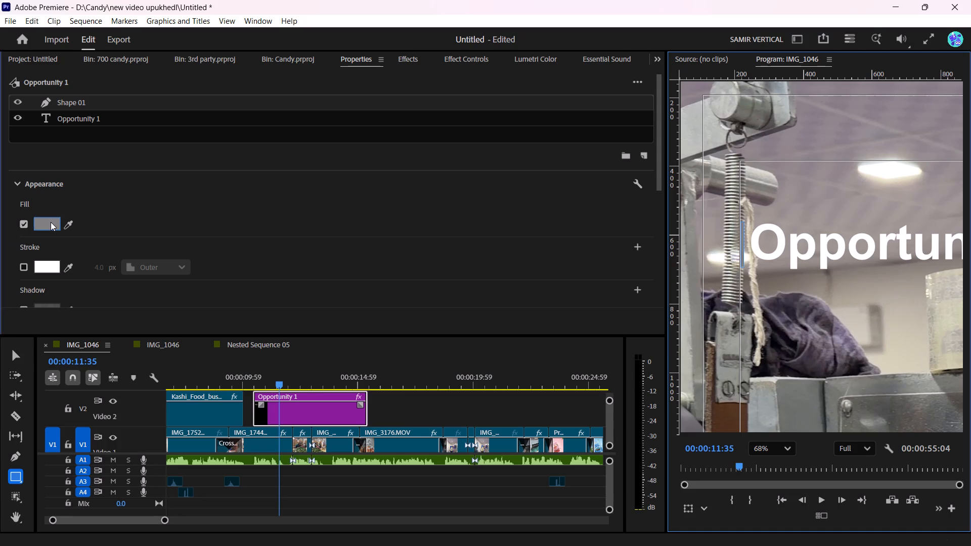
drag(386, 251, 772, 514)
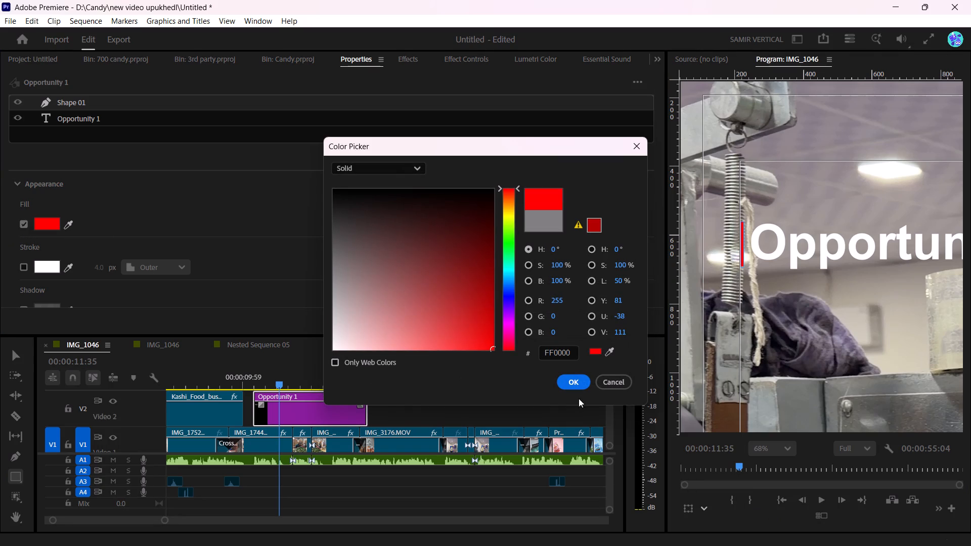
click(576, 383)
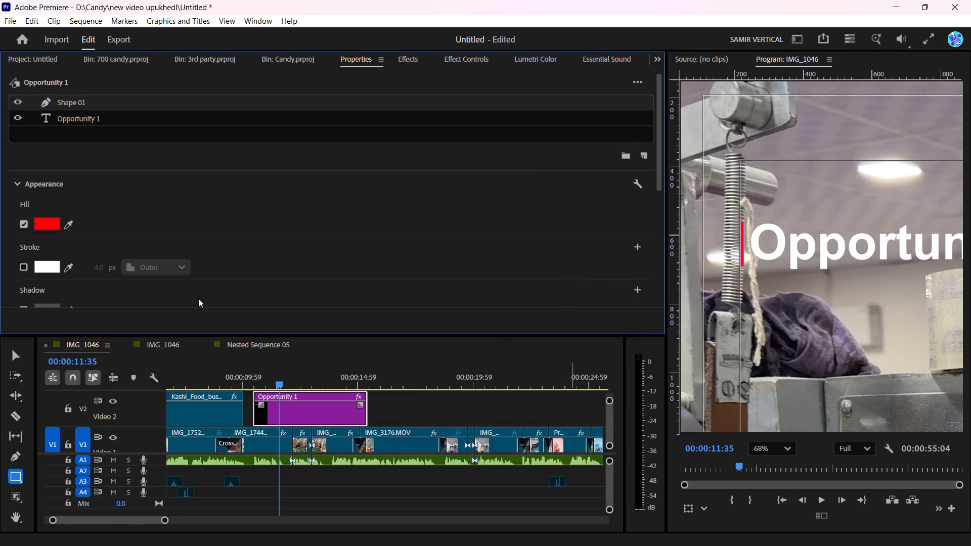
Make the red bar slightly wider and taller than the text, and centre it vertically beside Opportunity 1.
click(11, 352)
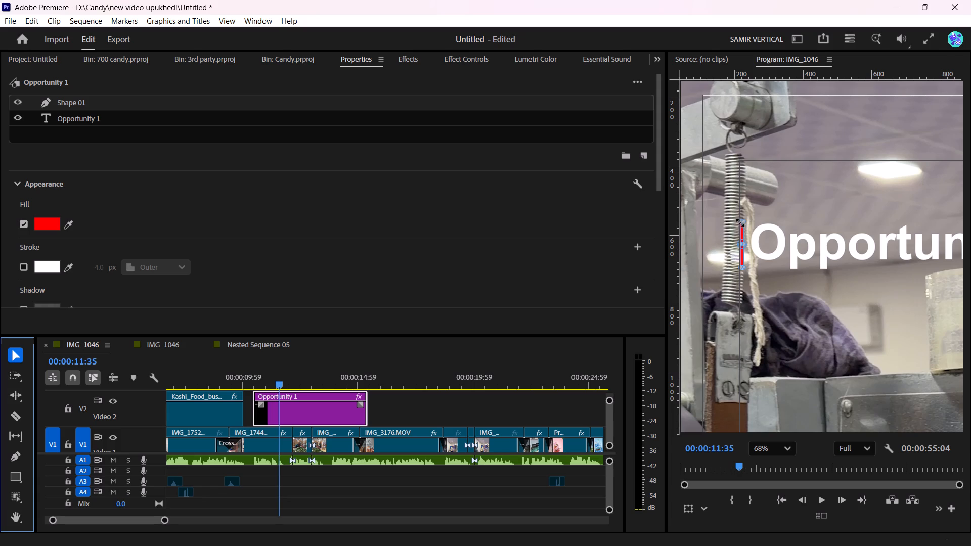
drag(745, 220, 750, 220)
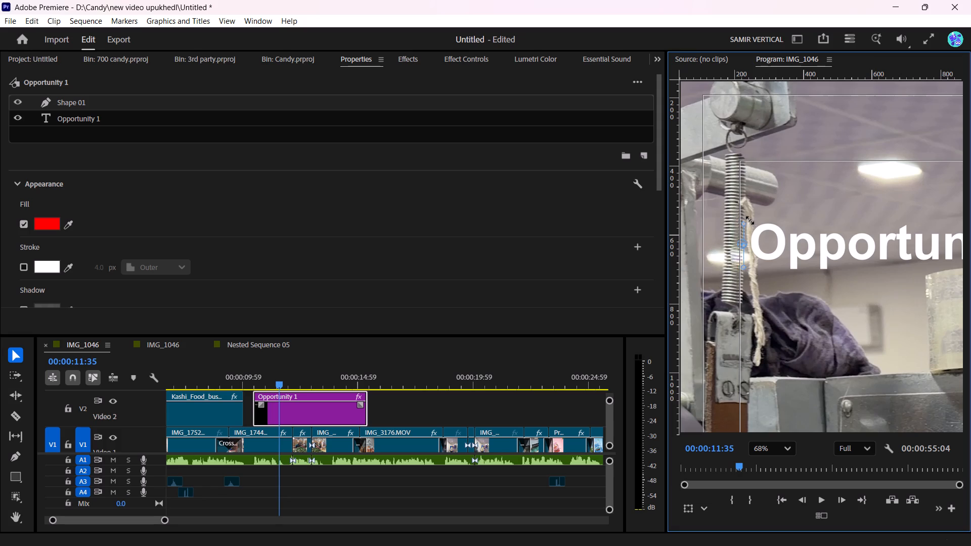
drag(750, 220, 739, 219)
click(738, 219)
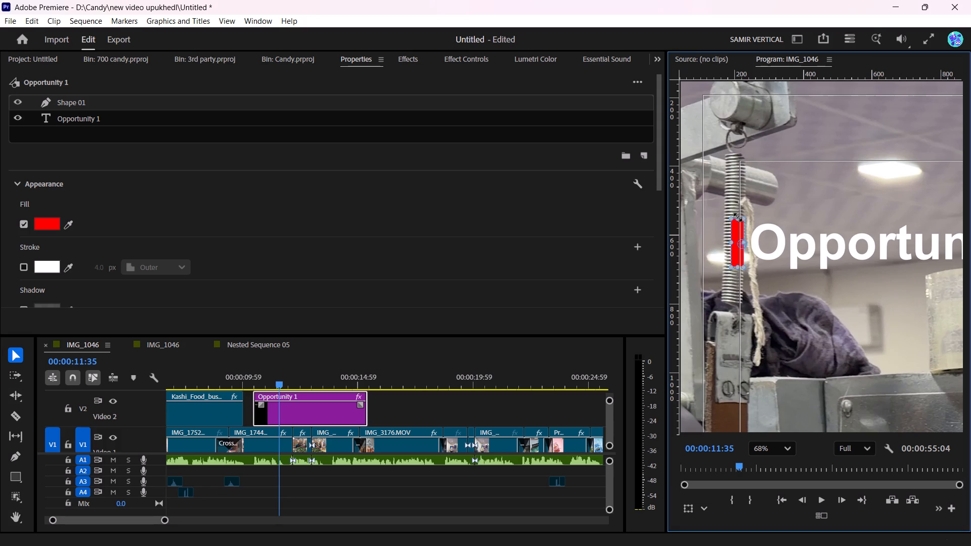
drag(739, 221, 739, 171)
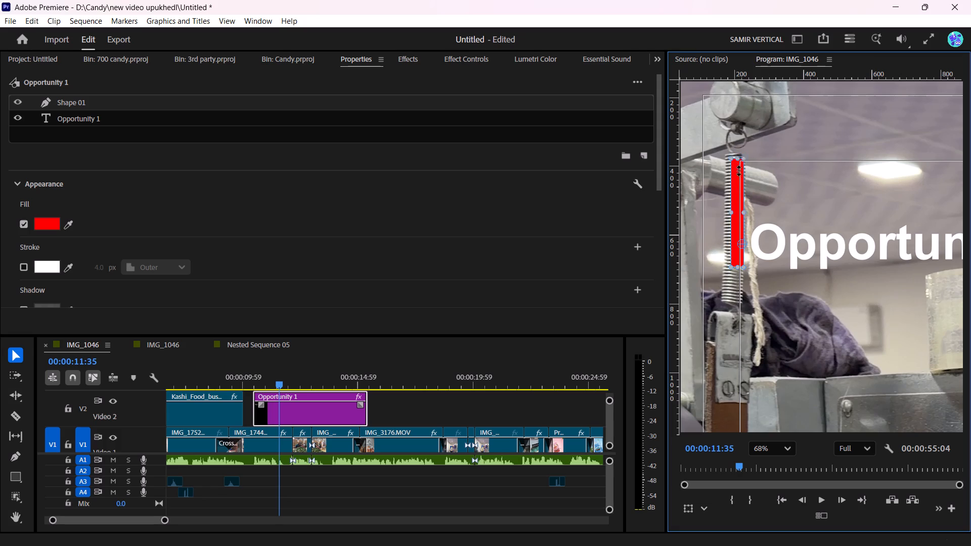
drag(739, 171, 745, 196)
click(731, 230)
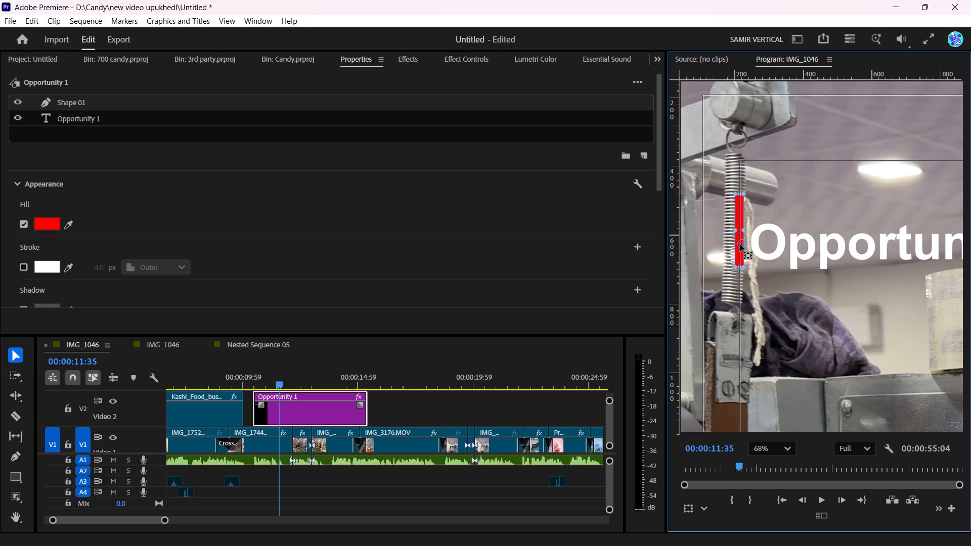
drag(740, 220, 741, 237)
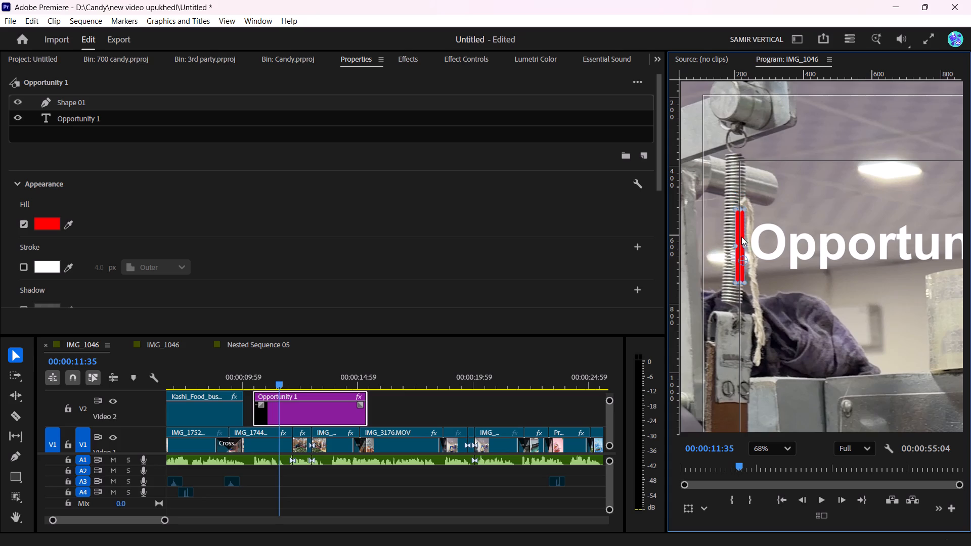
drag(741, 237, 741, 232)
Play back the Opportunity 1 title with its red bar from 00:00:10:24.
ctrl+scroll(752, 318, down, 7)
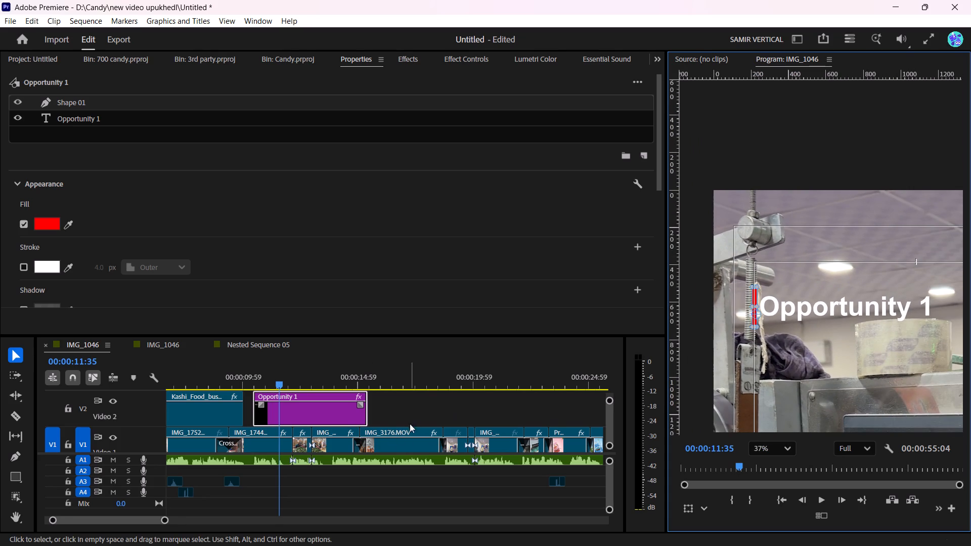
ctrl+scroll(385, 423, up, 14)
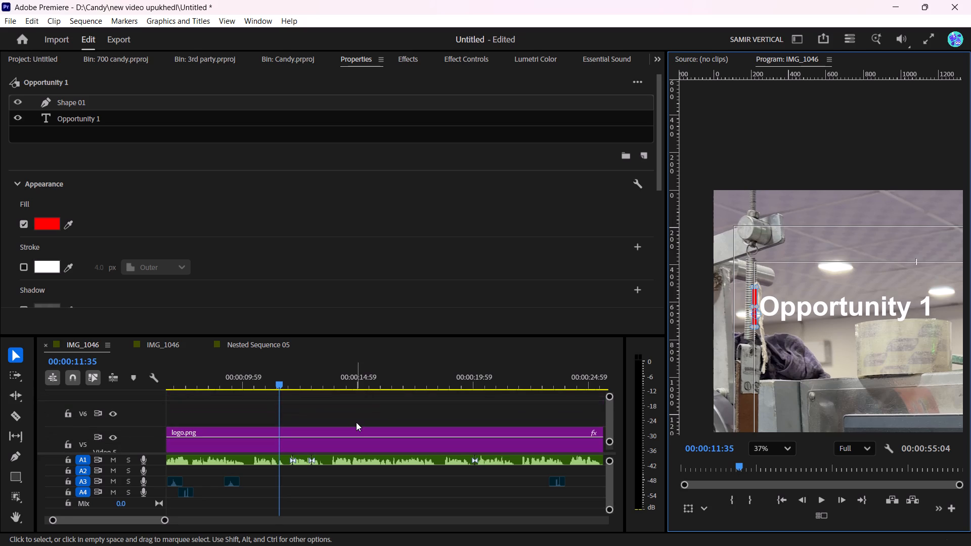
ctrl+scroll(356, 422, up, 4)
ctrl+scroll(308, 414, up, 5)
ctrl+scroll(311, 414, down, 14)
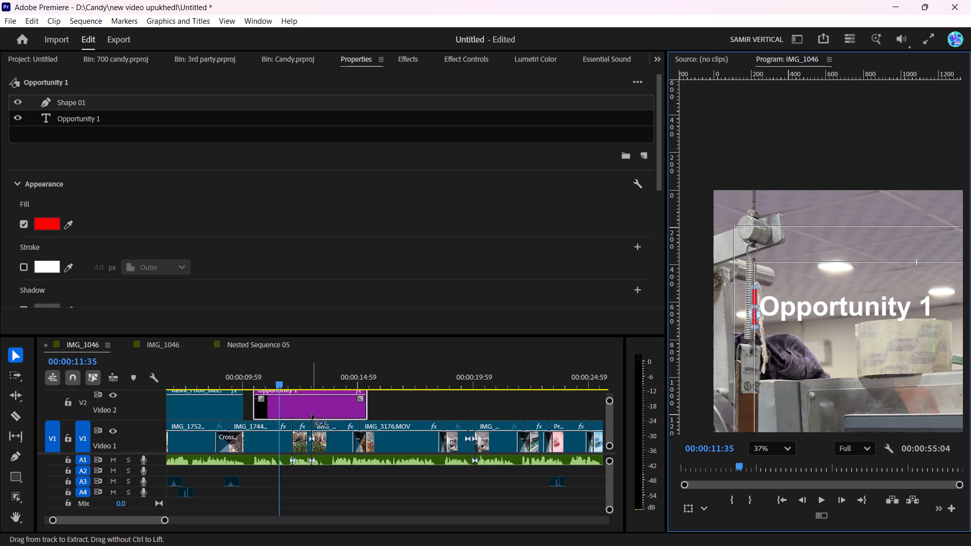
ctrl+scroll(312, 415, down, 5)
ctrl+scroll(311, 417, up, 5)
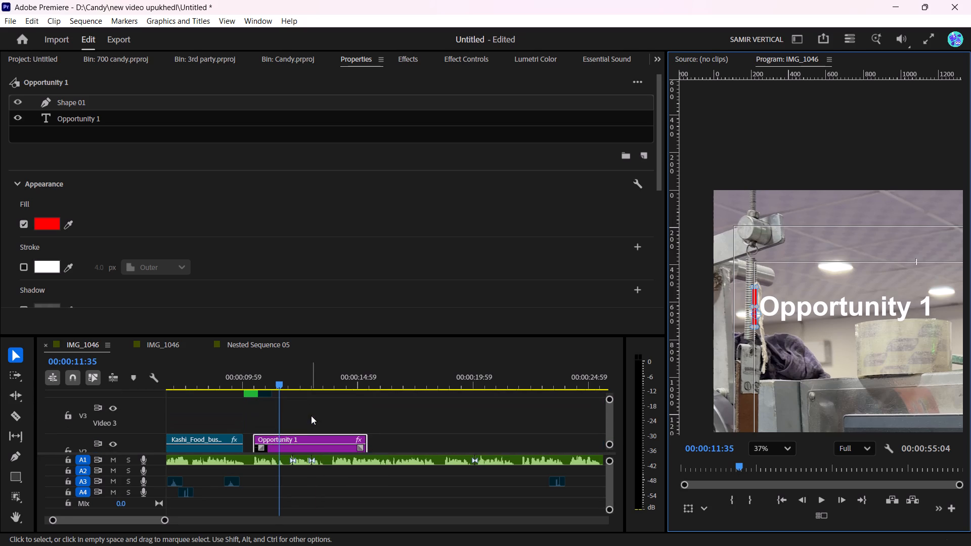
ctrl+scroll(327, 424, down, 2)
drag(275, 387, 248, 382)
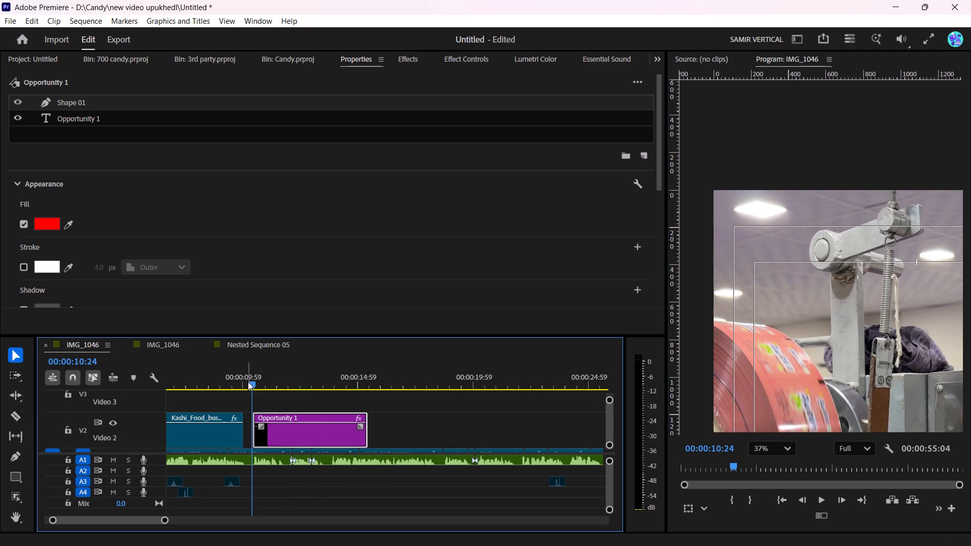
key(space)
alt+scroll(369, 437, down, 5)
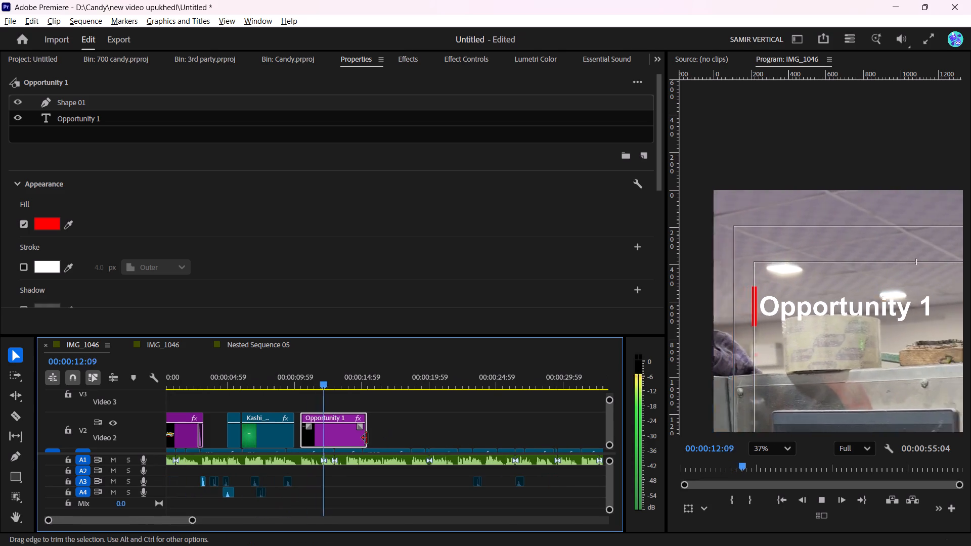
key(space)
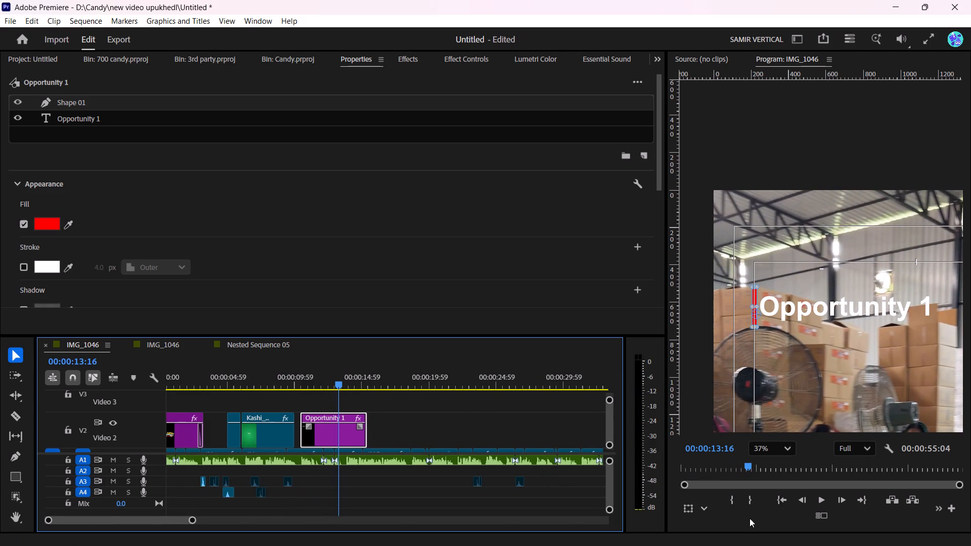
ctrl+scroll(420, 434, down, 5)
alt+scroll(401, 421, down, 4)
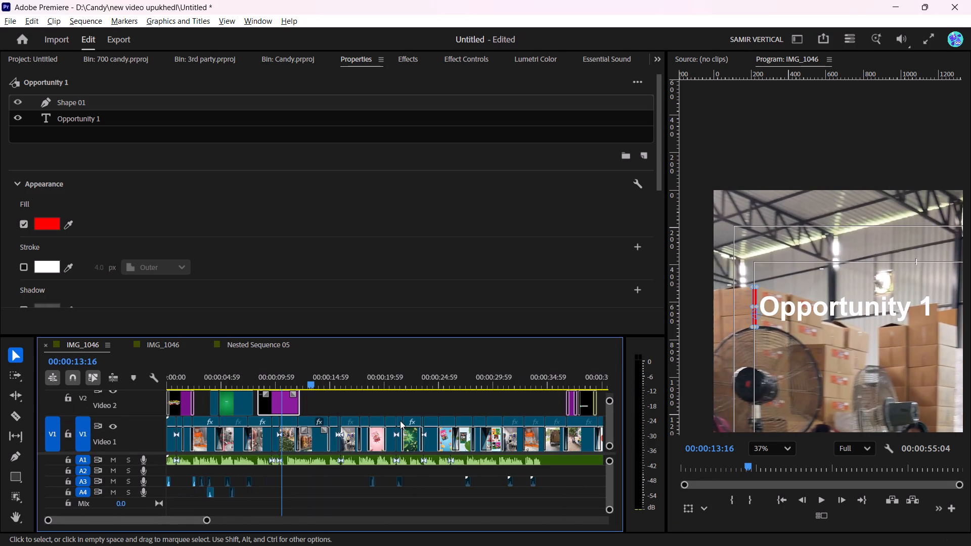
Set the font style of the Opportunity 1 text layer to Bold.
click(70, 118)
scroll(144, 221, down, 4)
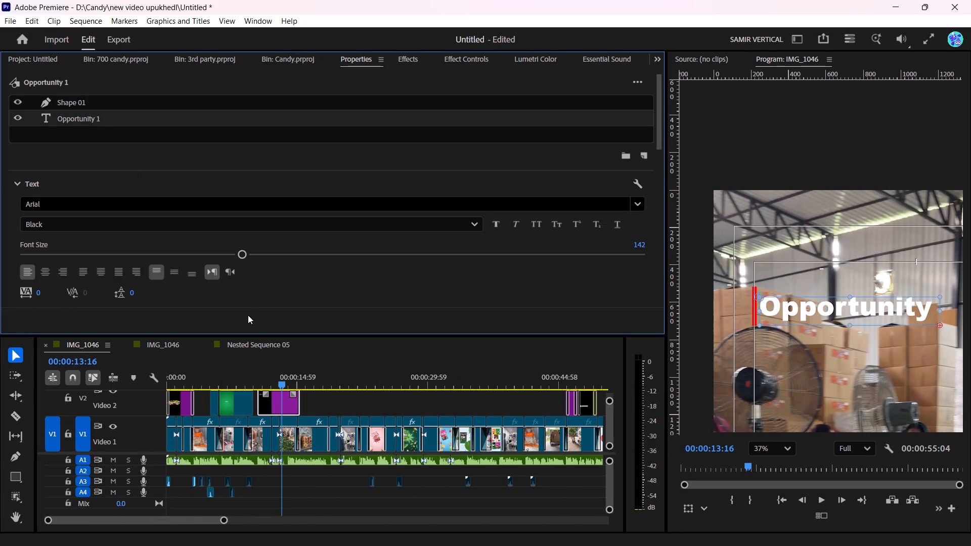
scroll(214, 269, down, 5)
click(52, 163)
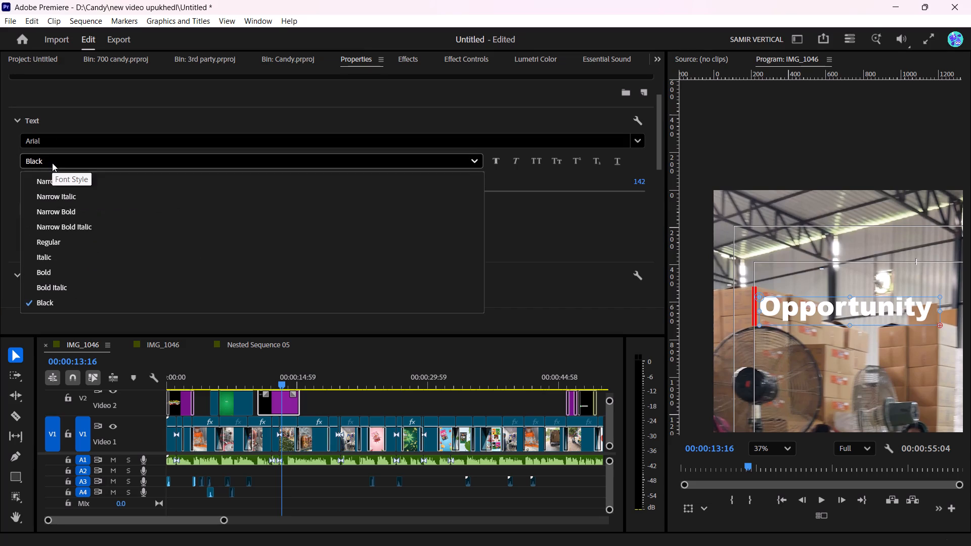
click(60, 272)
Turn on a shadow for the Opportunity 1 text and colour it black.
scroll(110, 277, down, 4)
scroll(97, 237, down, 8)
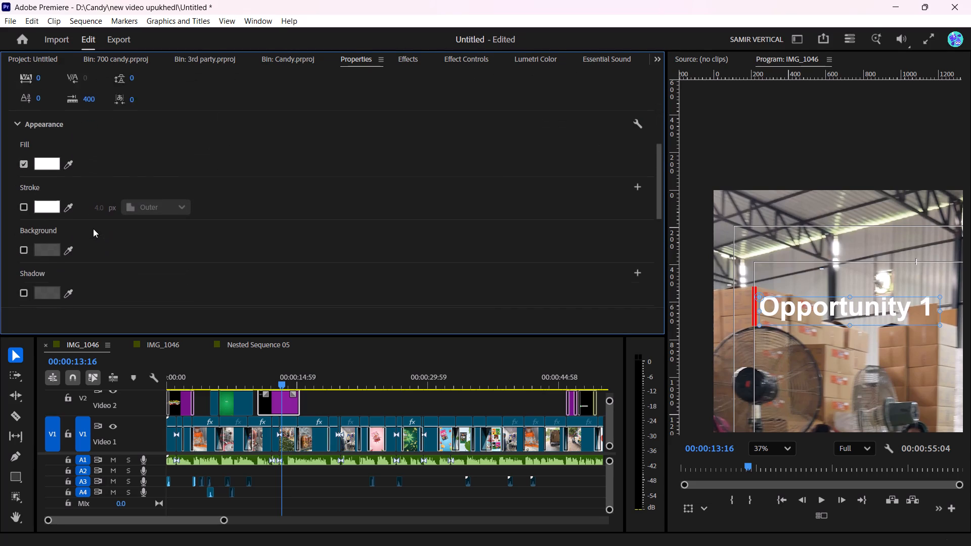
scroll(93, 229, down, 1)
click(27, 281)
click(46, 281)
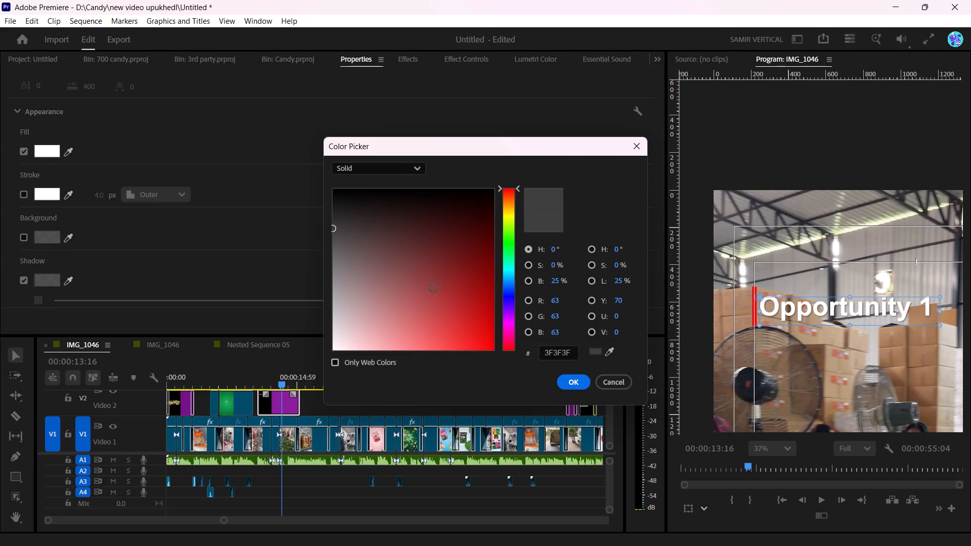
drag(434, 280, 555, 118)
click(569, 382)
Set the text shadow's distance to 18.2 and its size to 3.3.
scroll(246, 233, down, 5)
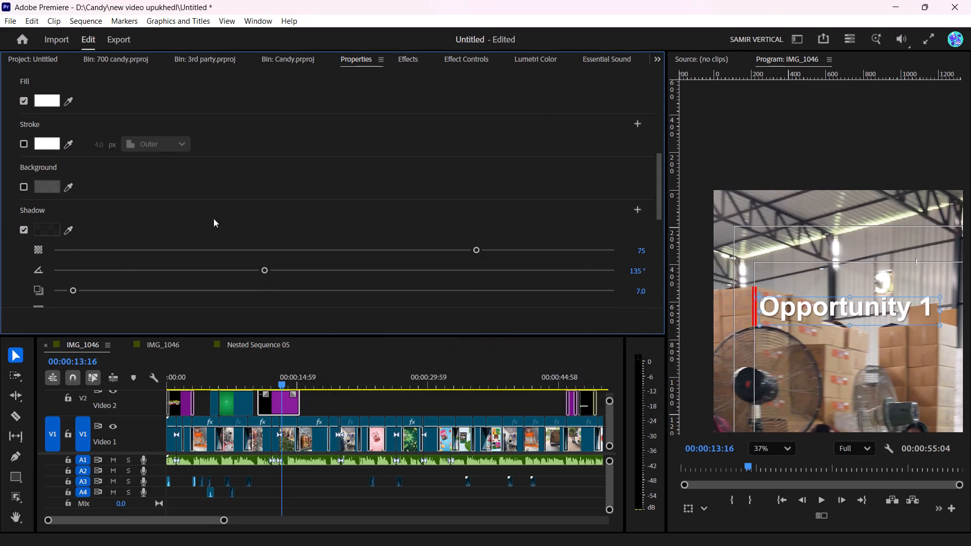
drag(73, 278, 82, 280)
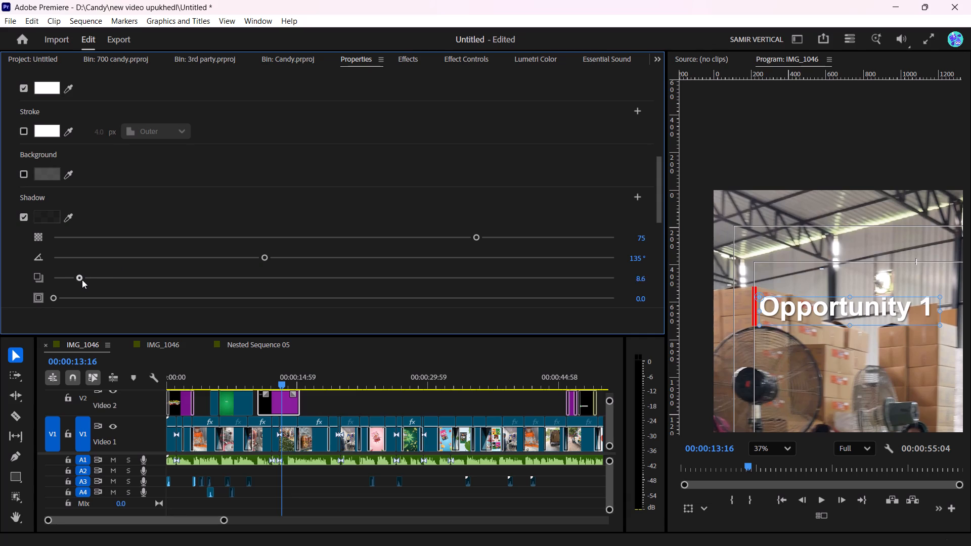
drag(82, 280, 104, 283)
scroll(187, 267, down, 5)
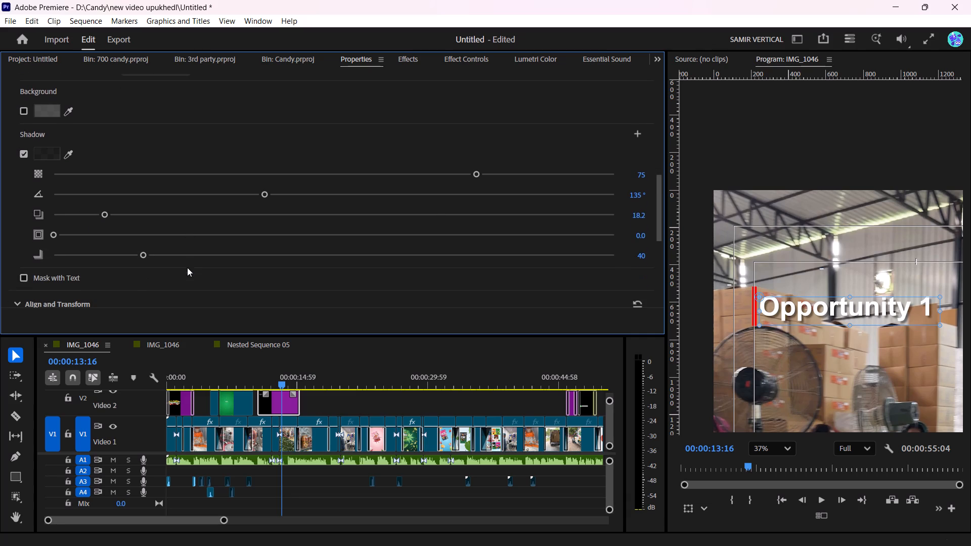
drag(55, 235, 71, 240)
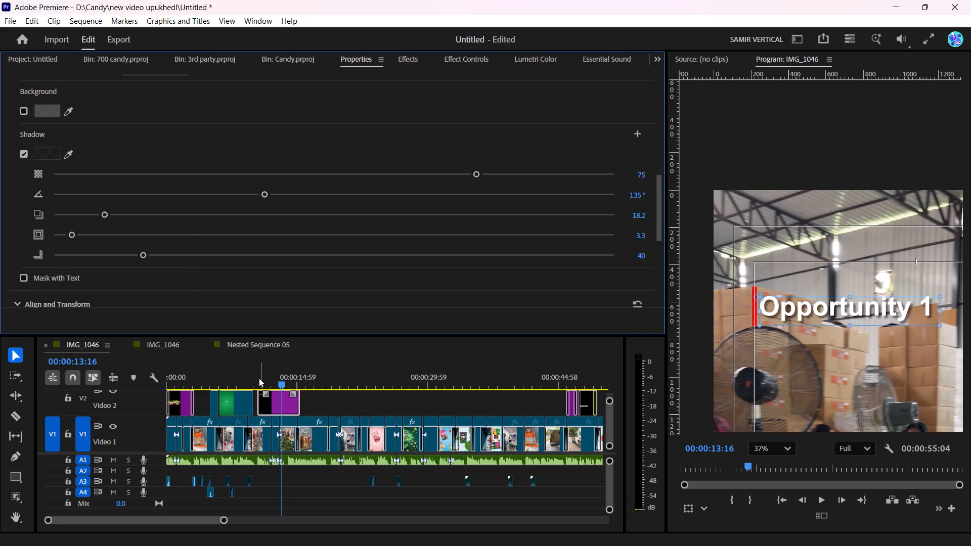
Play back a moment of the Opportunity 1 title from near its start.
click(259, 378)
key(space)
key(space)
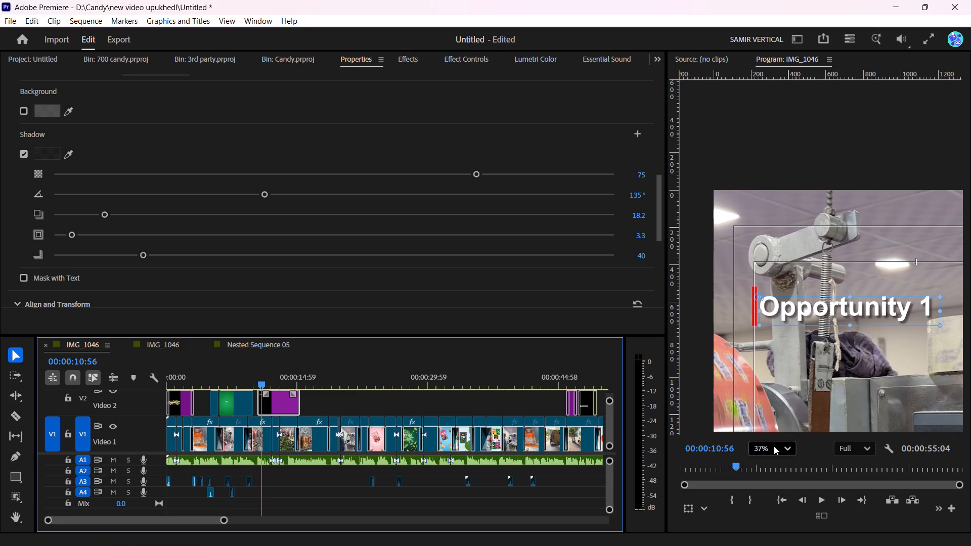
Set the Program monitor's zoom level to Fit.
click(774, 446)
click(778, 262)
click(767, 269)
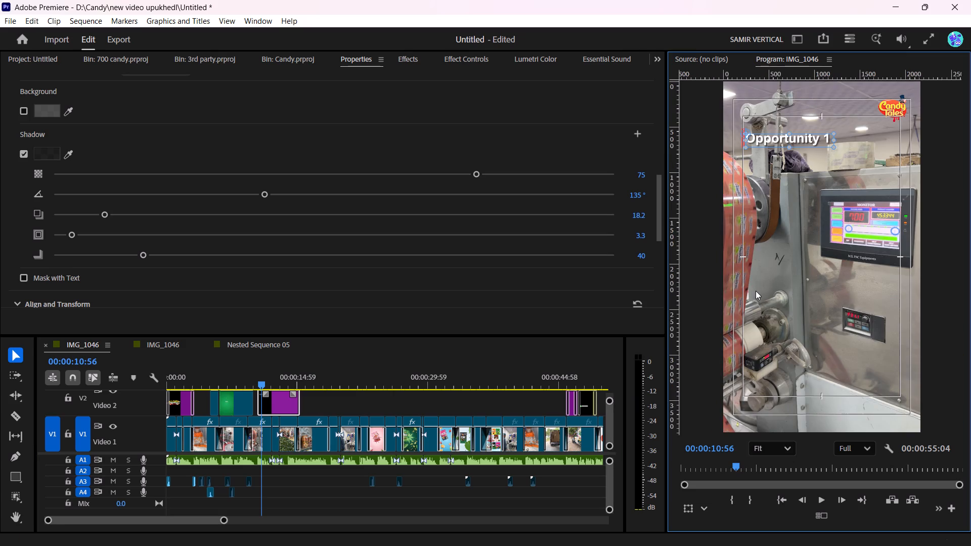
Deselect the title and play the sequence from 00:00:09:26 to review the Opportunity 1 title.
click(250, 368)
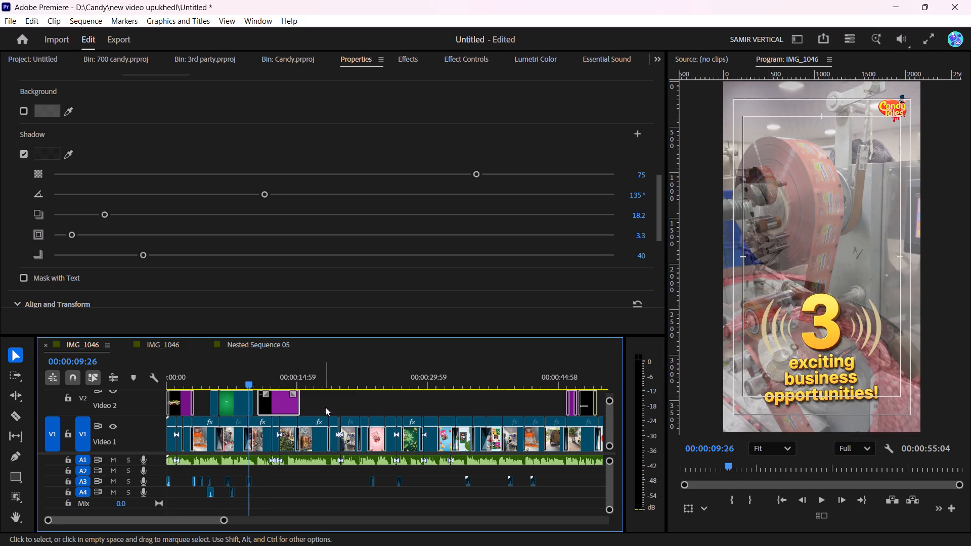
click(318, 406)
key(space)
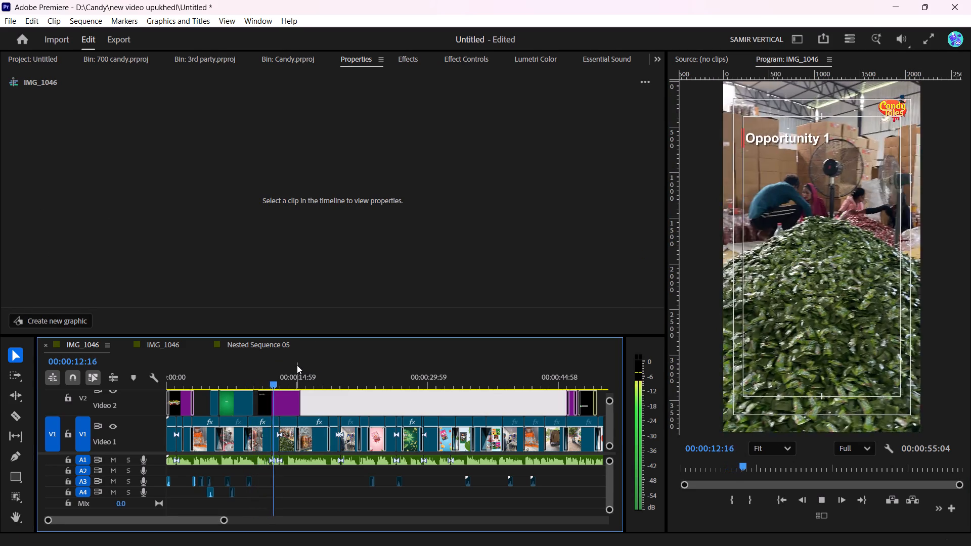
key(space)
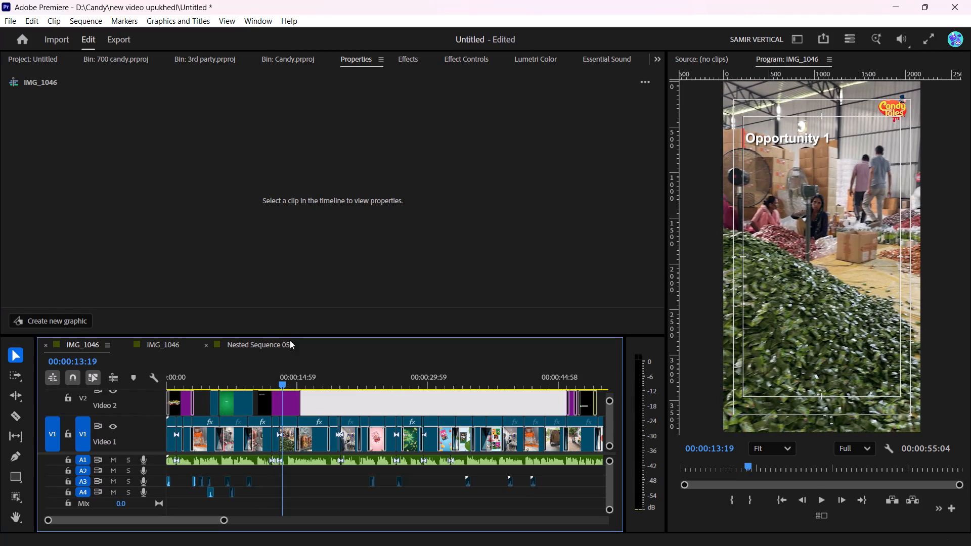
key(space)
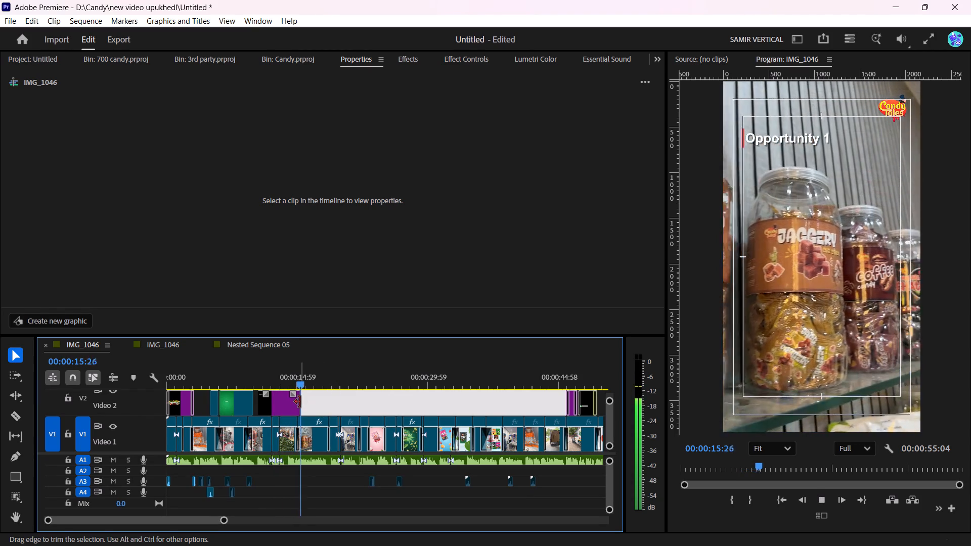
Extend the end of the Opportunity 1 title clip on Video 2 by about 3 seconds.
drag(300, 402, 329, 406)
key(space)
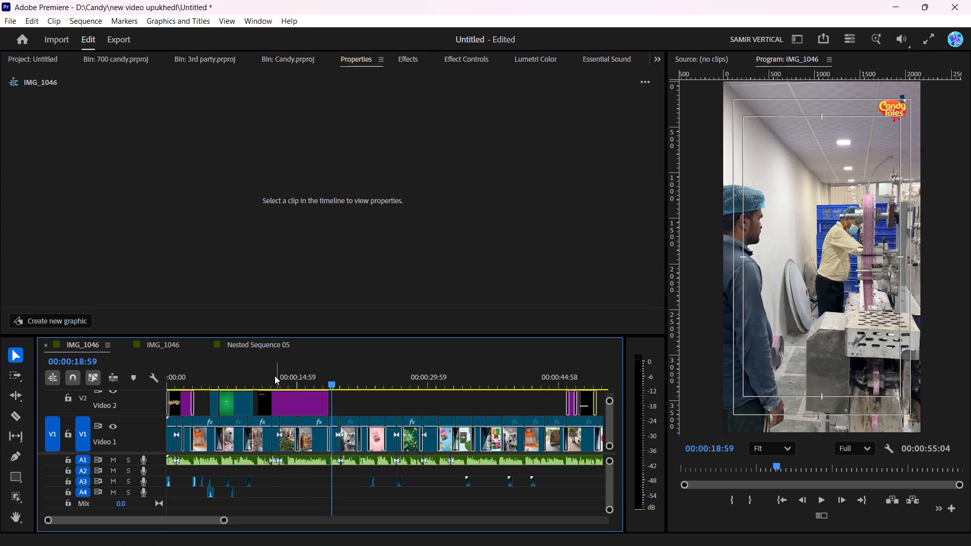
At 00:00:12:07, set the Opportunity 1 text layer's X position to -738 and turn on position animation with a keyframe.
drag(275, 376, 274, 381)
click(284, 402)
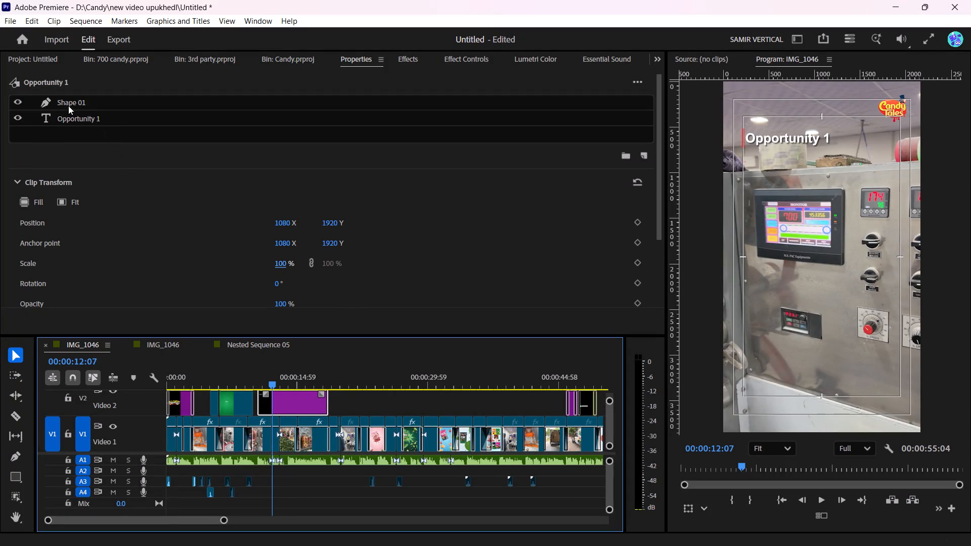
click(88, 122)
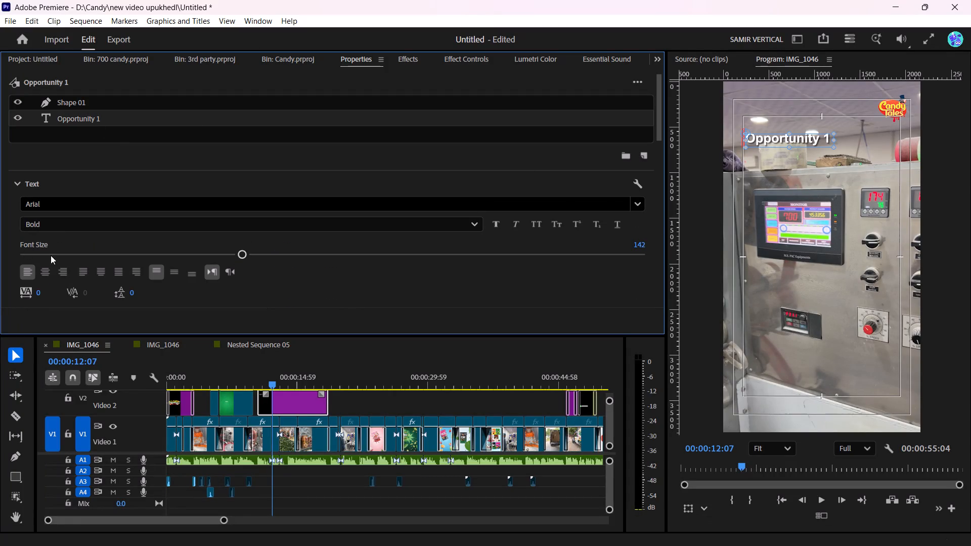
scroll(345, 271, down, 4)
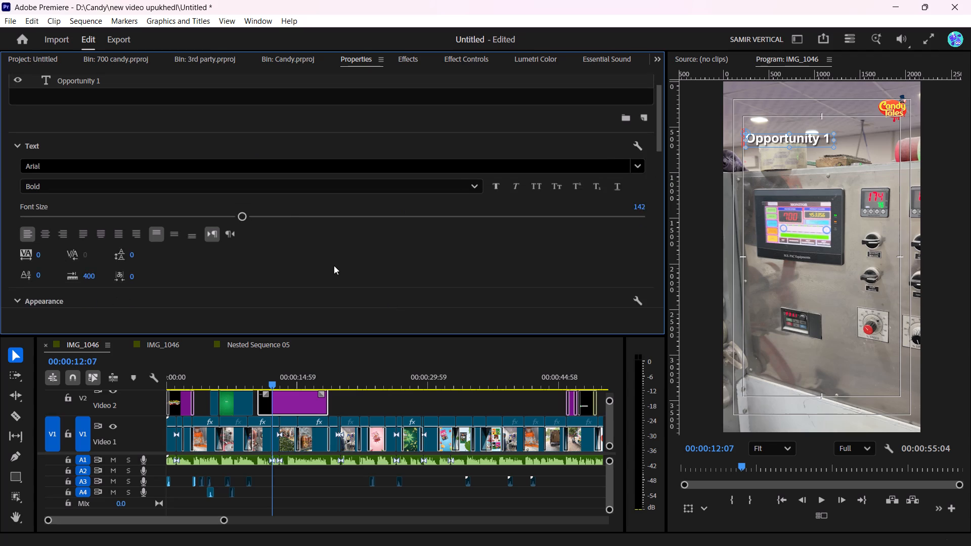
scroll(288, 199, down, 15)
scroll(258, 223, down, 7)
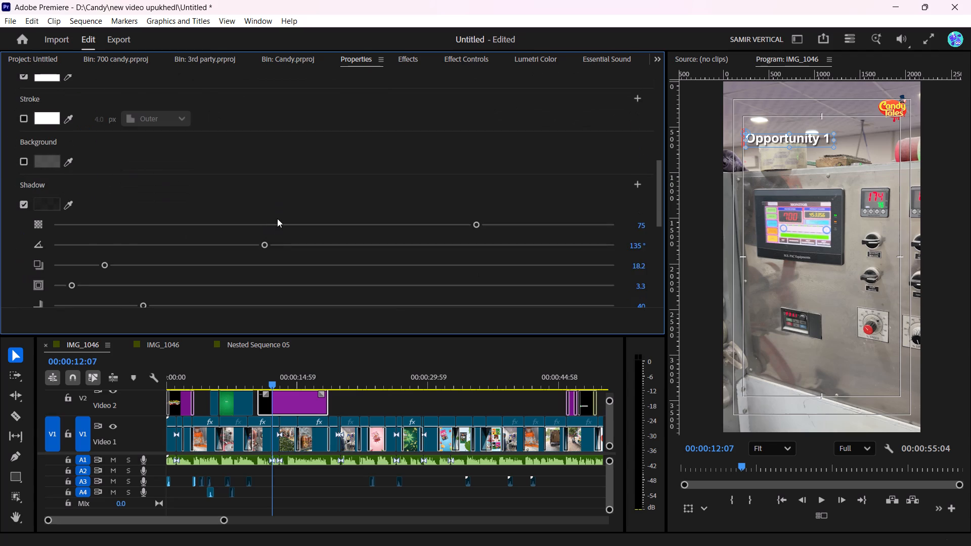
scroll(277, 244, down, 10)
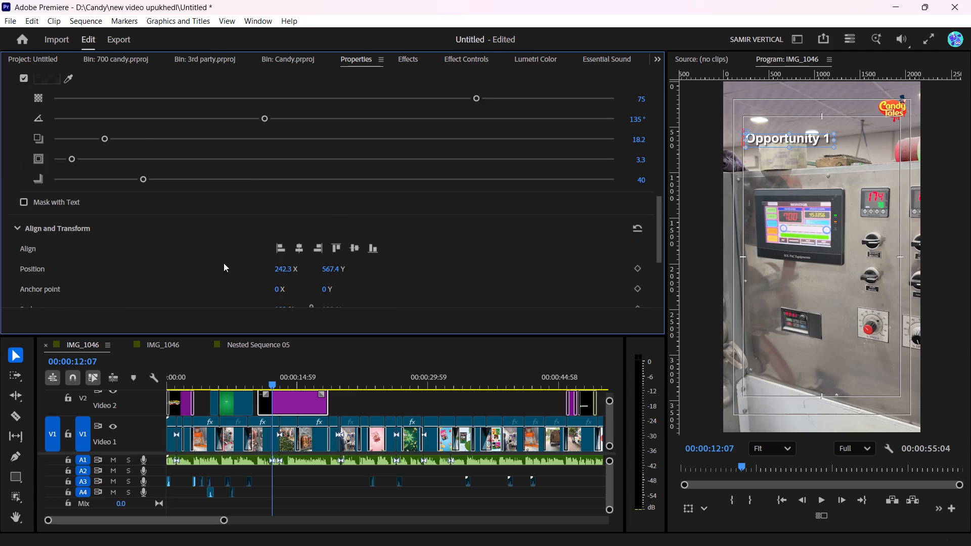
scroll(224, 263, down, 1)
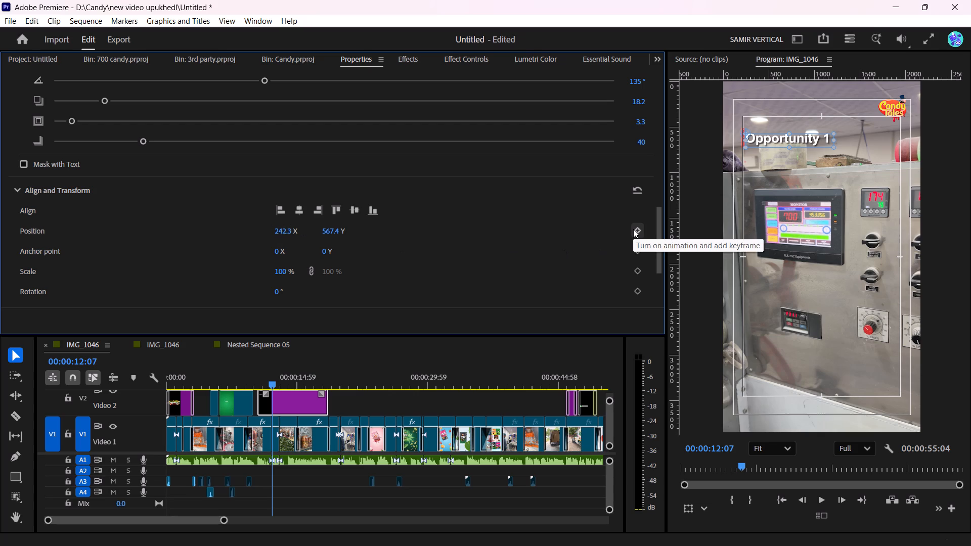
drag(284, 230, 224, 230)
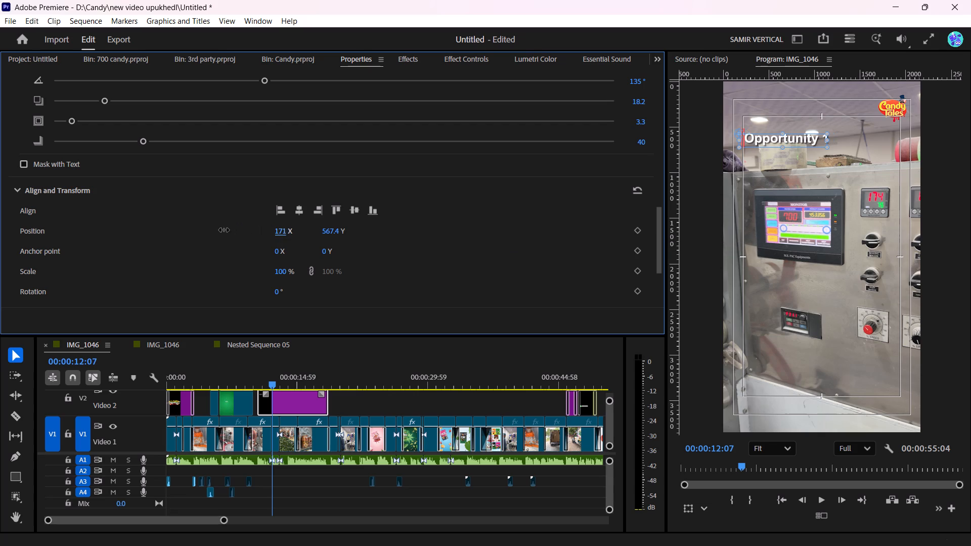
drag(224, 230, 0, 216)
drag(286, 231, 47, 230)
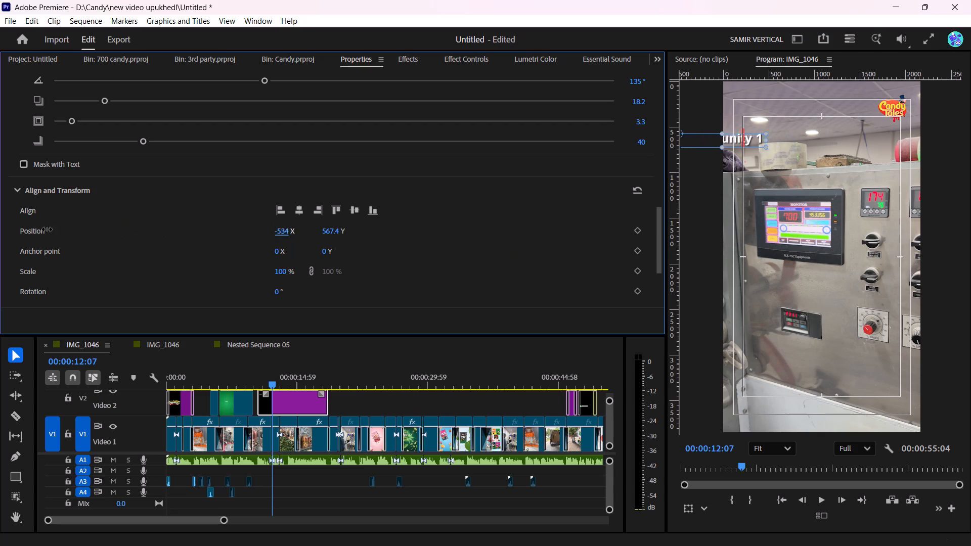
drag(47, 230, 3, 226)
drag(283, 232, 153, 242)
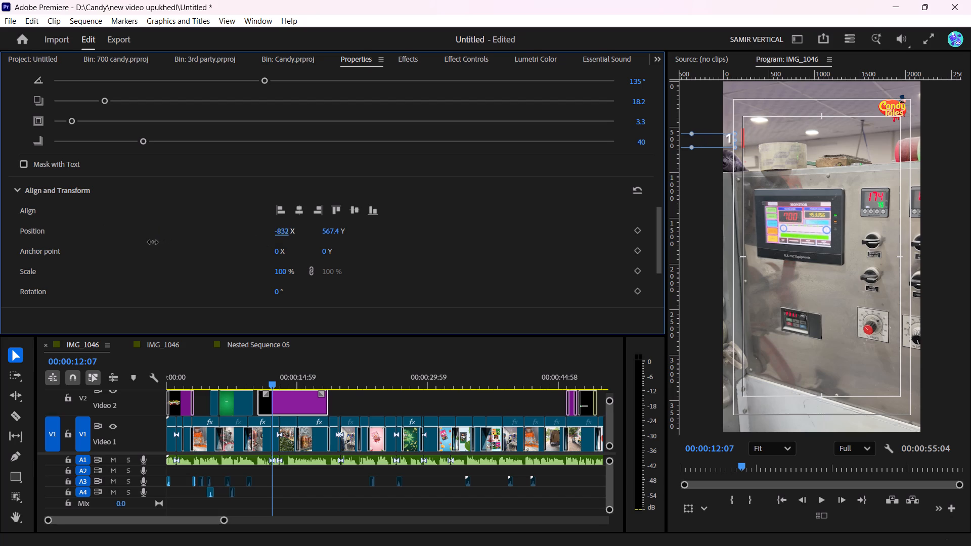
drag(153, 242, 45, 241)
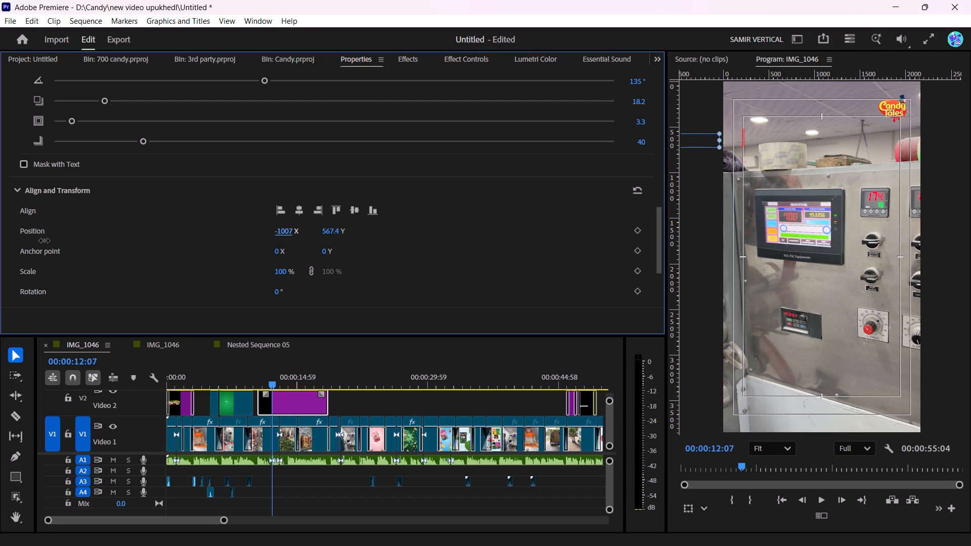
drag(45, 241, 235, 262)
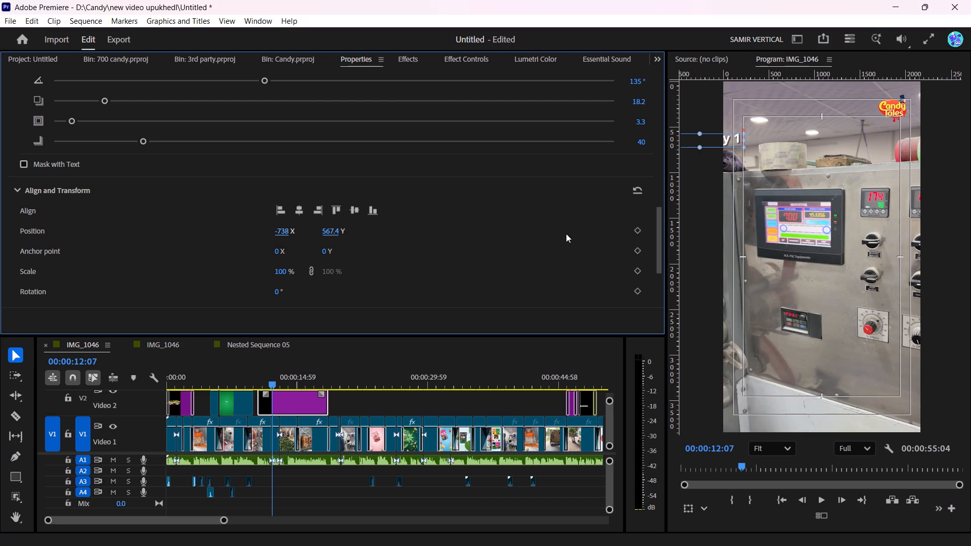
click(636, 234)
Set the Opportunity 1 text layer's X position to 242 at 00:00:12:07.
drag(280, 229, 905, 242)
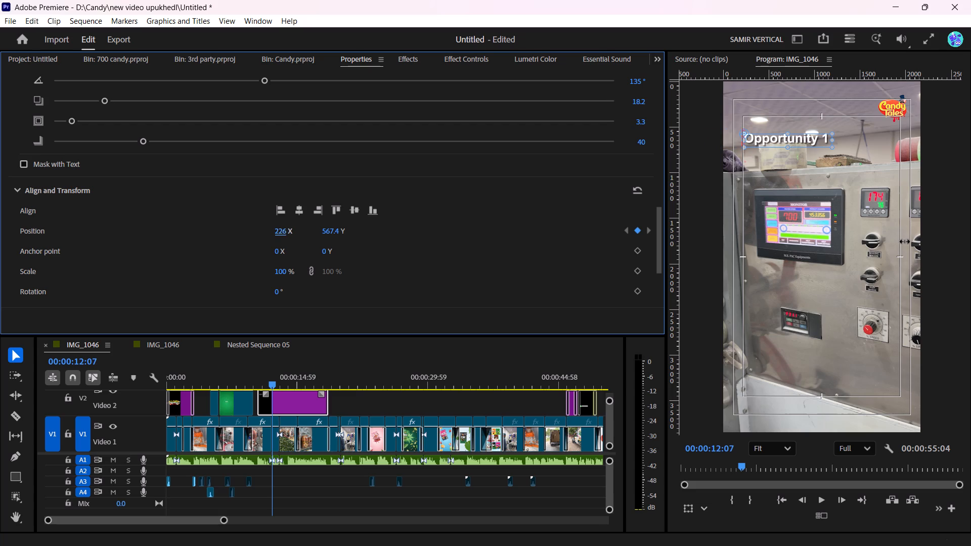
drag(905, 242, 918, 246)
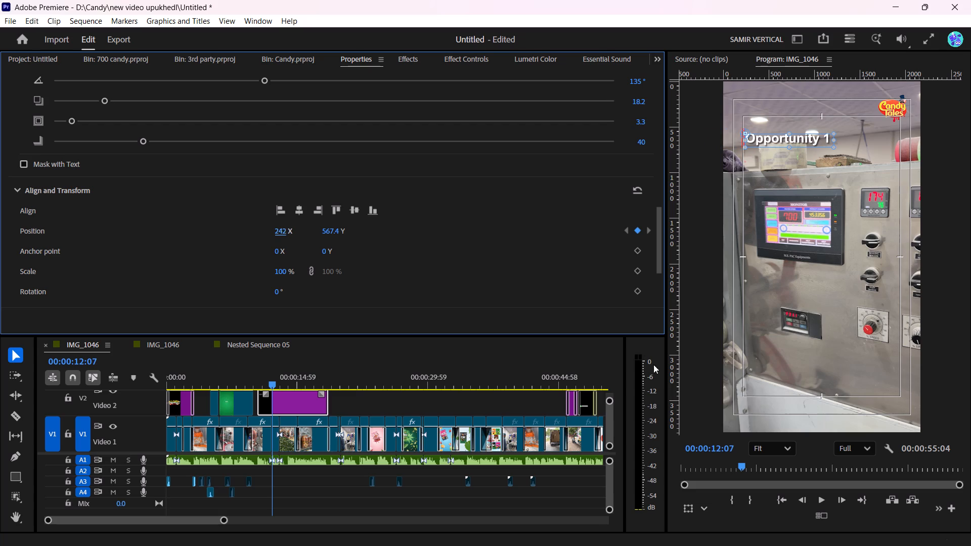
Play the sequence from just before the Opportunity 1 title to check the text's position animation.
drag(264, 380, 246, 384)
key(space)
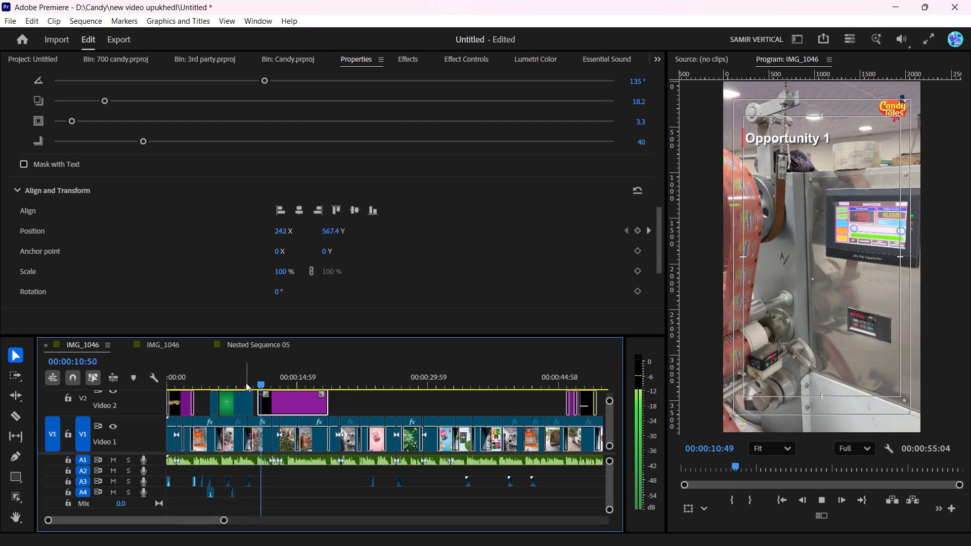
key(space)
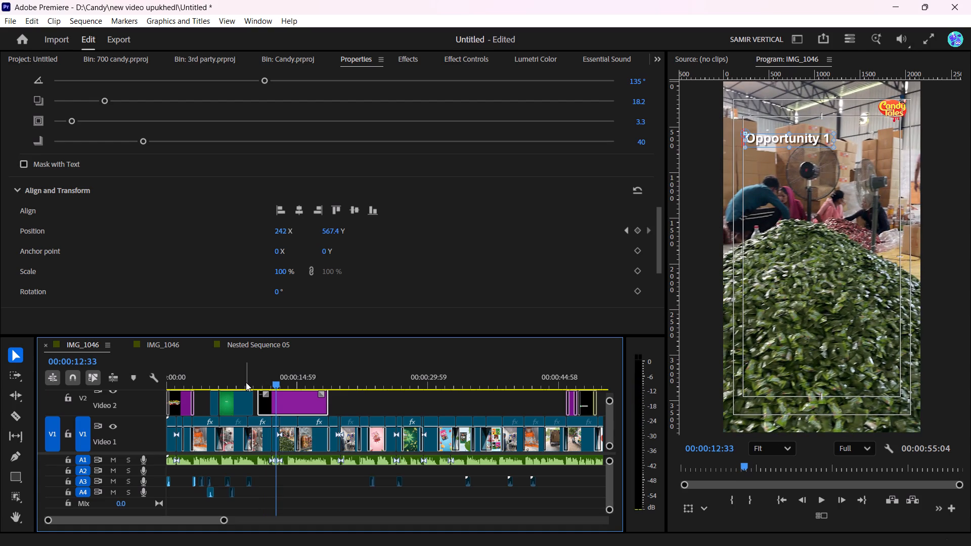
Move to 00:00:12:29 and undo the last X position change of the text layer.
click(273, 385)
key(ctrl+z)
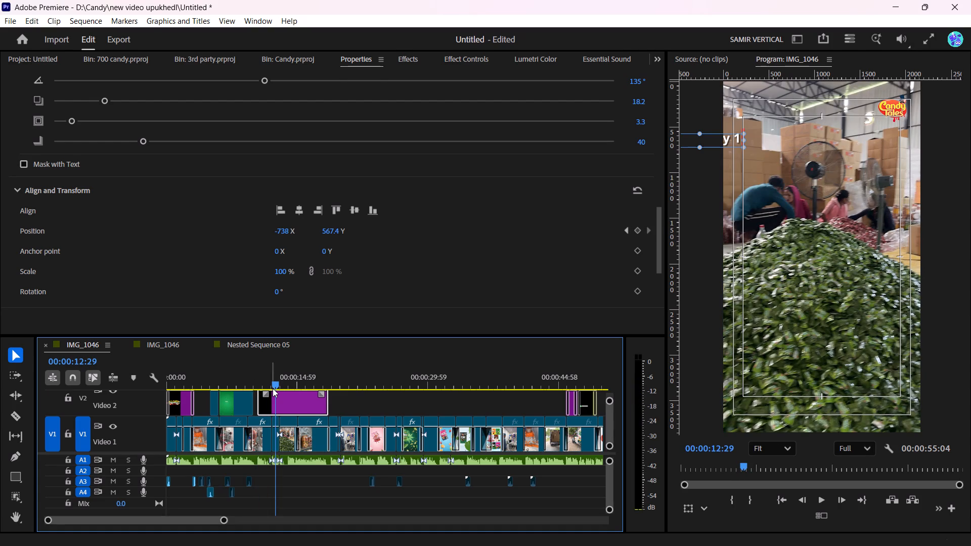
Add a position keyframe for the Opportunity 1 text layer at 00:00:12:29.
click(636, 234)
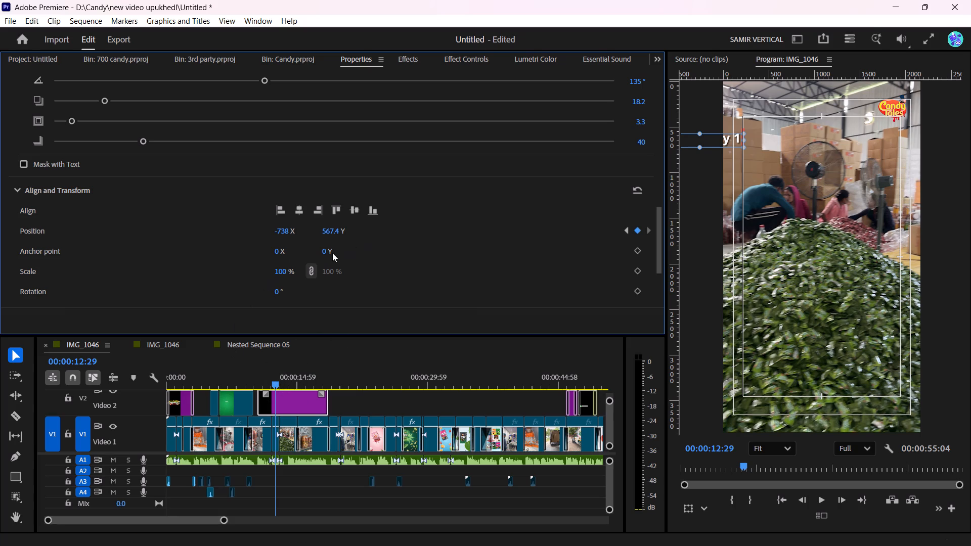
At 00:00:15:05, set the Opportunity 1 text layer's X position to 237 as the end of the slide-in.
drag(274, 384, 297, 387)
drag(284, 233, 748, 255)
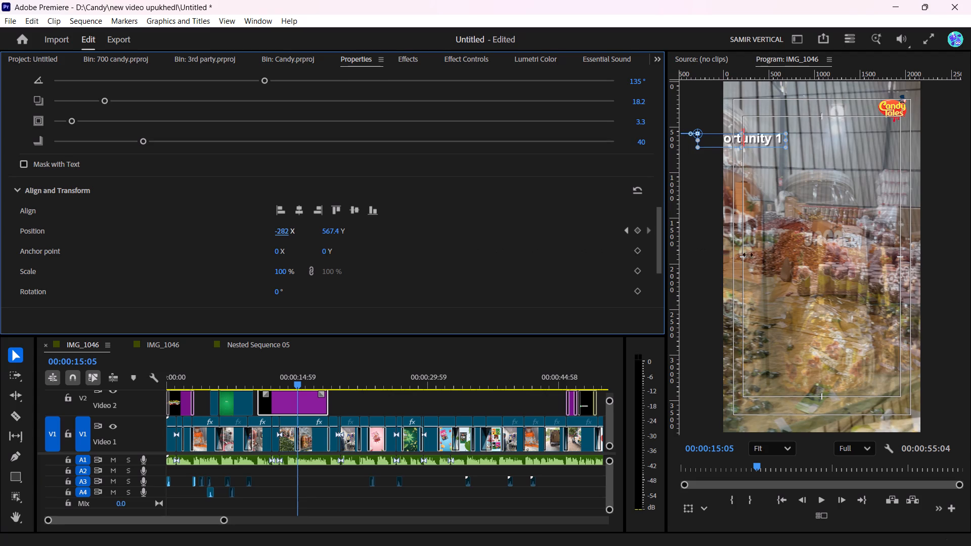
drag(748, 255, 941, 274)
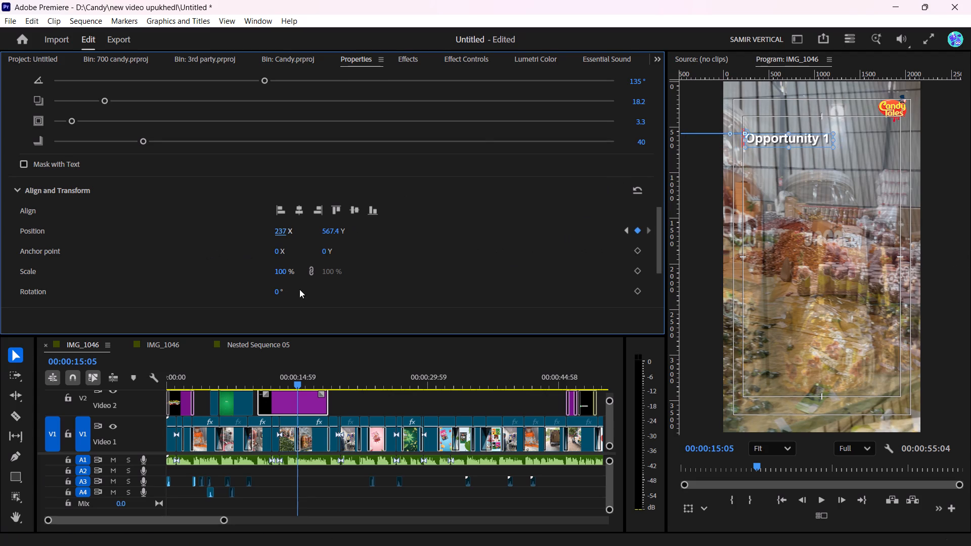
Show the title's keyframes in Effect Controls and try to select the text layer's first keyframe.
click(464, 59)
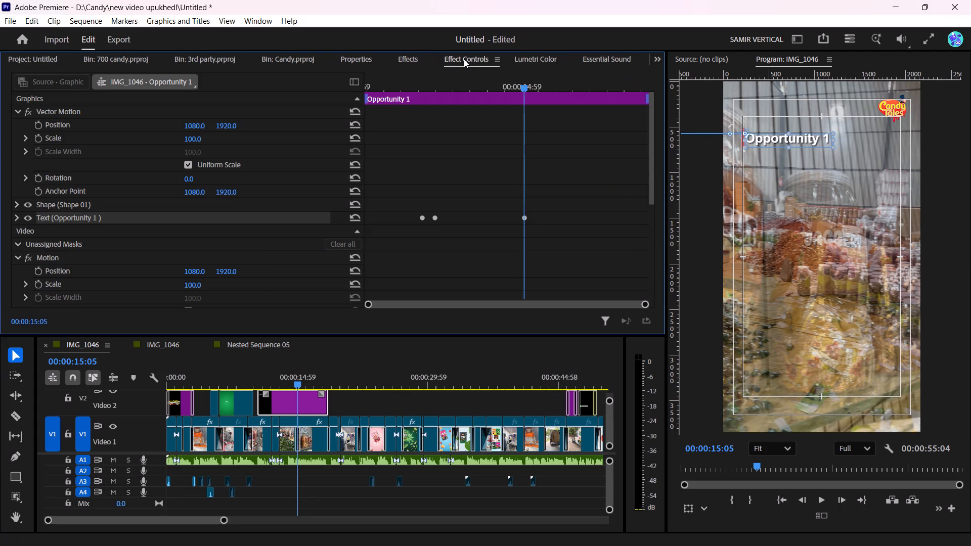
click(464, 237)
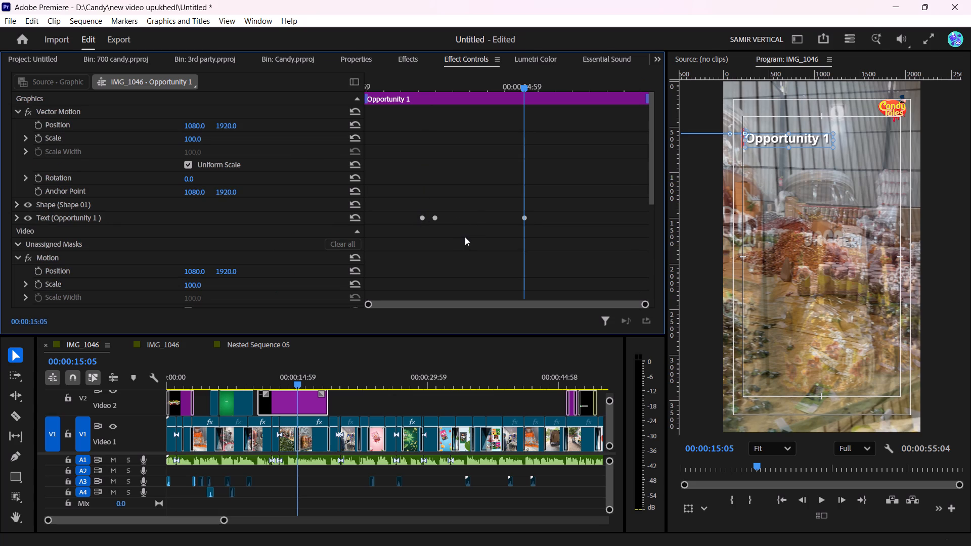
drag(523, 86, 497, 100)
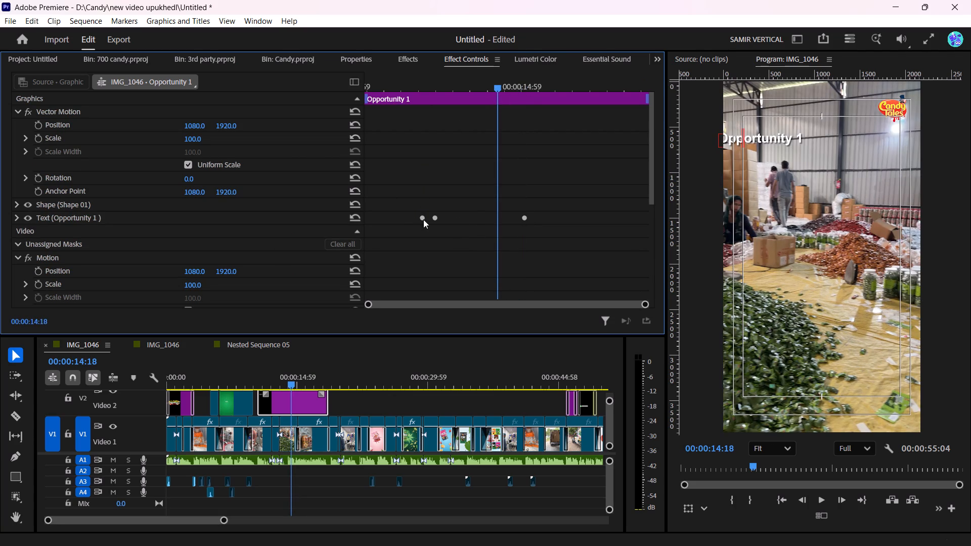
click(423, 219)
click(421, 218)
drag(415, 211, 425, 231)
drag(425, 231, 426, 233)
Play the sequence from 00:00:06:01 to check the text's slide-in animation.
drag(287, 382, 220, 382)
scroll(125, 185, up, 4)
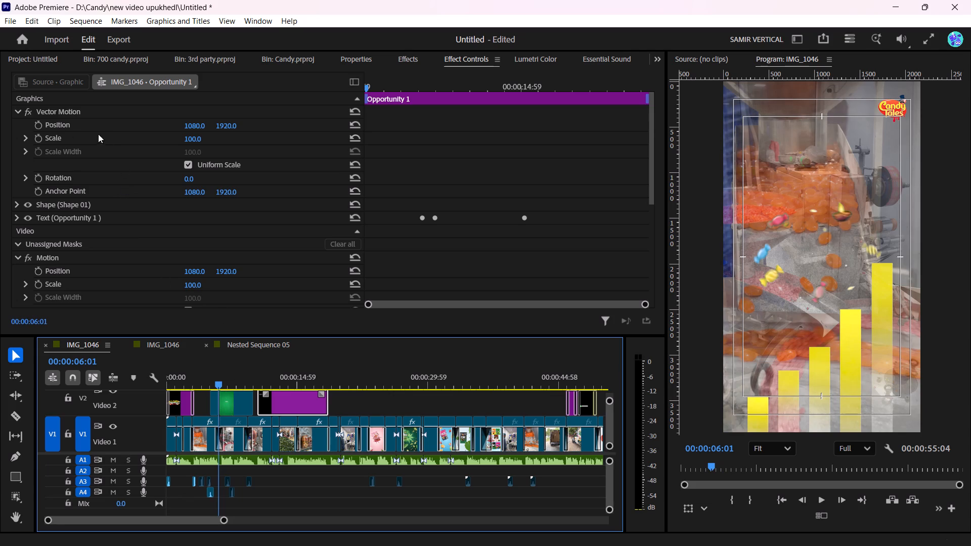
key(space)
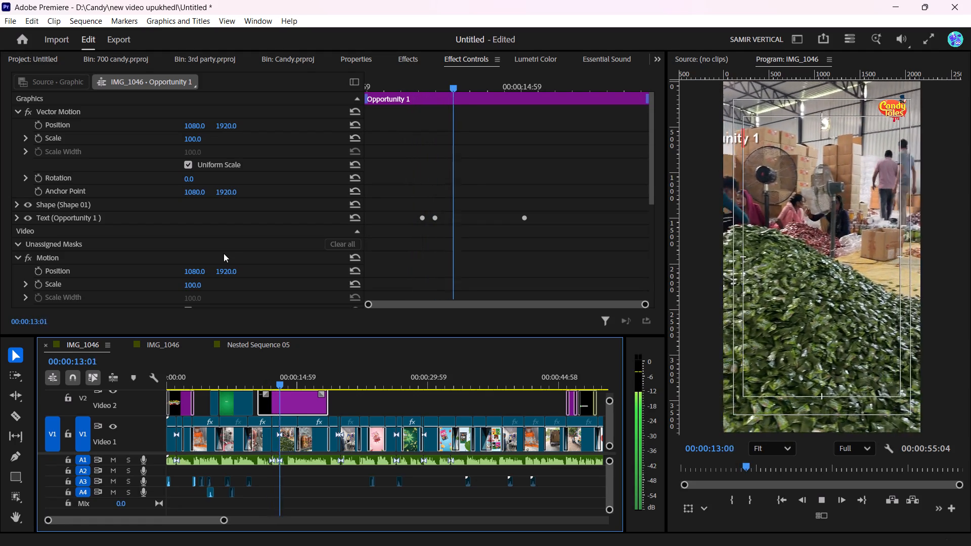
key(space)
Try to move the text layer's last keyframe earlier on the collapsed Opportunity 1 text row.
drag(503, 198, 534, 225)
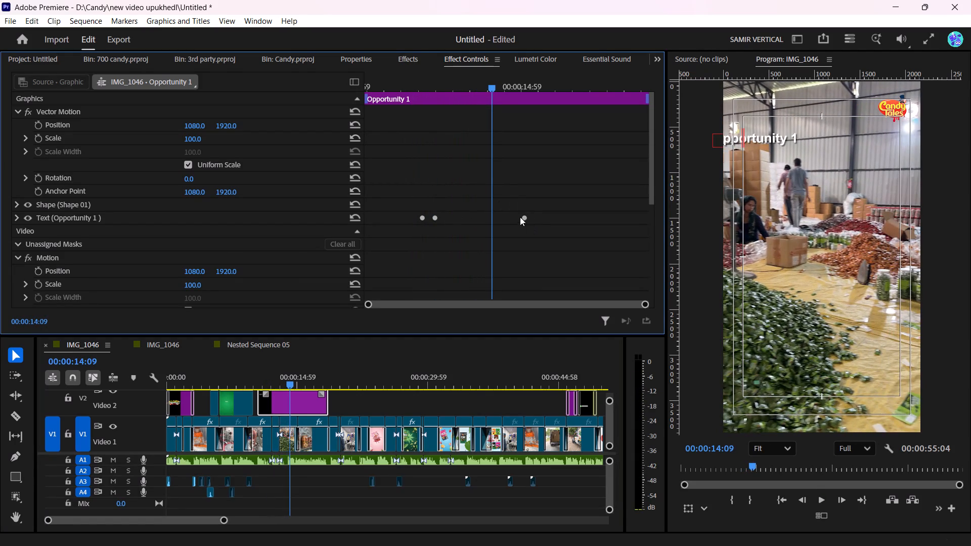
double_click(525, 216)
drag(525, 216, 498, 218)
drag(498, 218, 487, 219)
Expand the Opportunity 1 text layer's properties and delete its first Position keyframe.
click(17, 219)
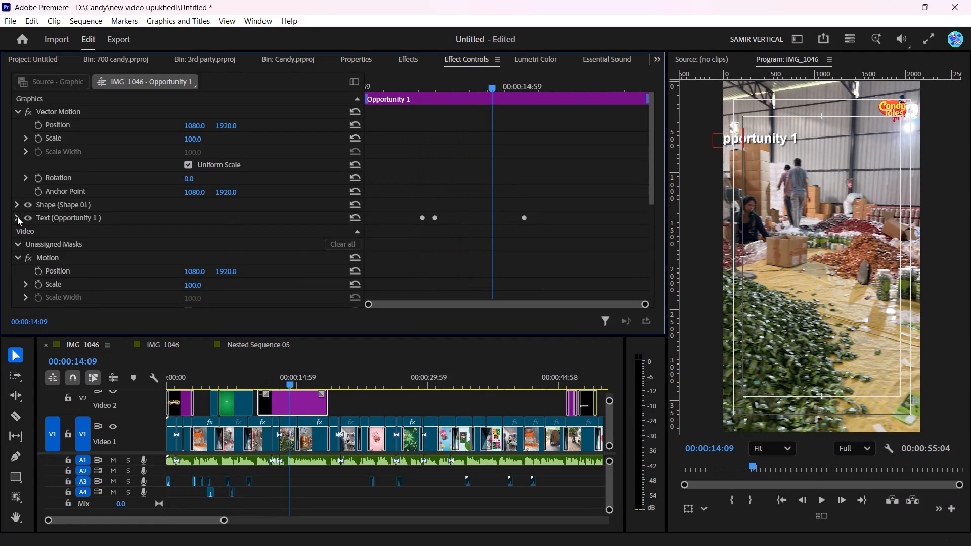
click(16, 205)
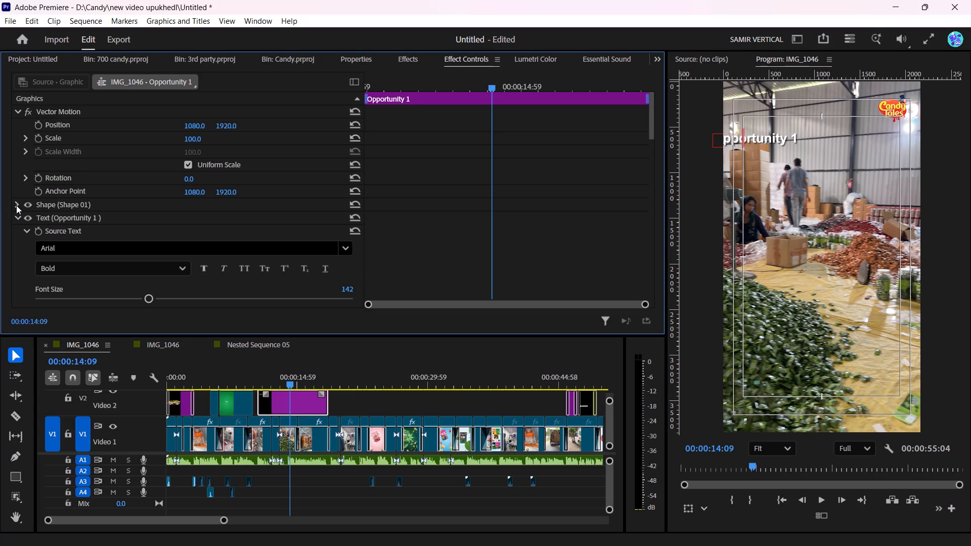
scroll(110, 218, down, 20)
scroll(110, 218, down, 2)
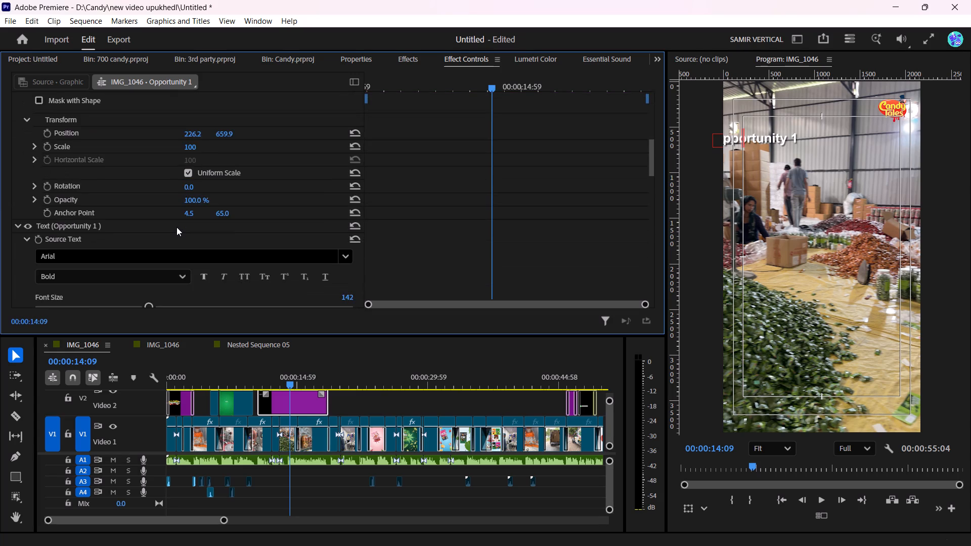
scroll(176, 227, down, 18)
scroll(182, 248, down, 17)
scroll(187, 265, down, 5)
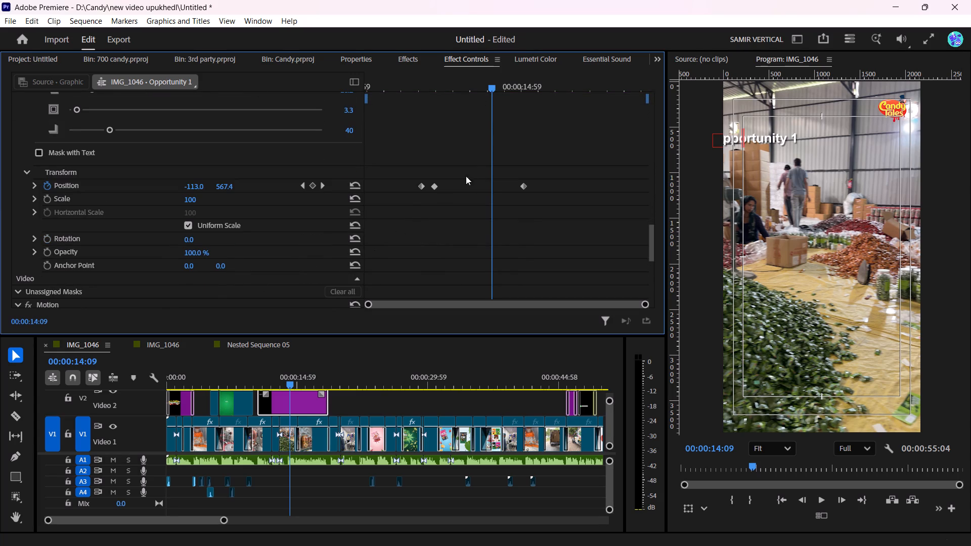
drag(398, 174, 422, 209)
key(BackSpace)
Move the text's two Position keyframes closer together at the start of the title clip, and play back the slide-in.
drag(487, 150, 551, 207)
drag(524, 188, 474, 191)
drag(393, 156, 541, 235)
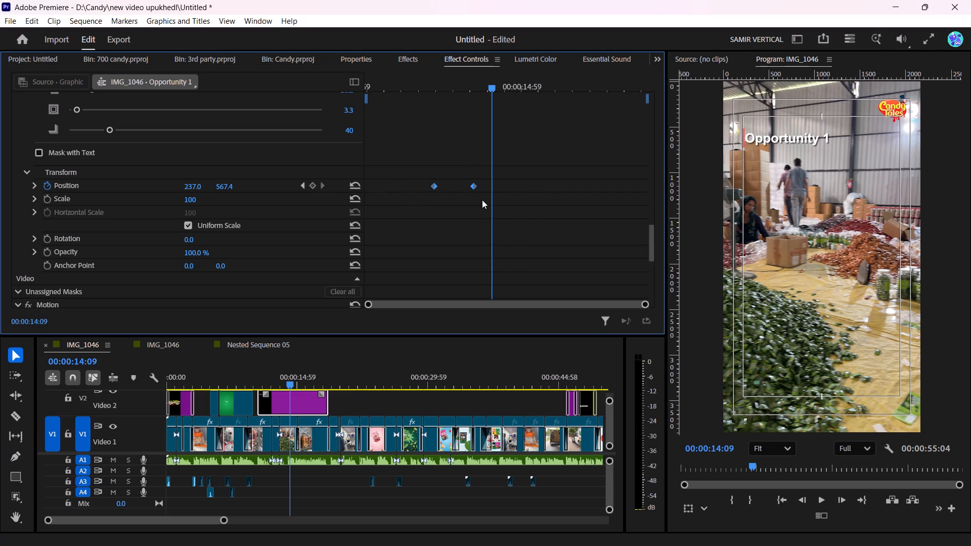
drag(474, 185, 279, 209)
drag(421, 304, 376, 309)
drag(366, 187, 390, 188)
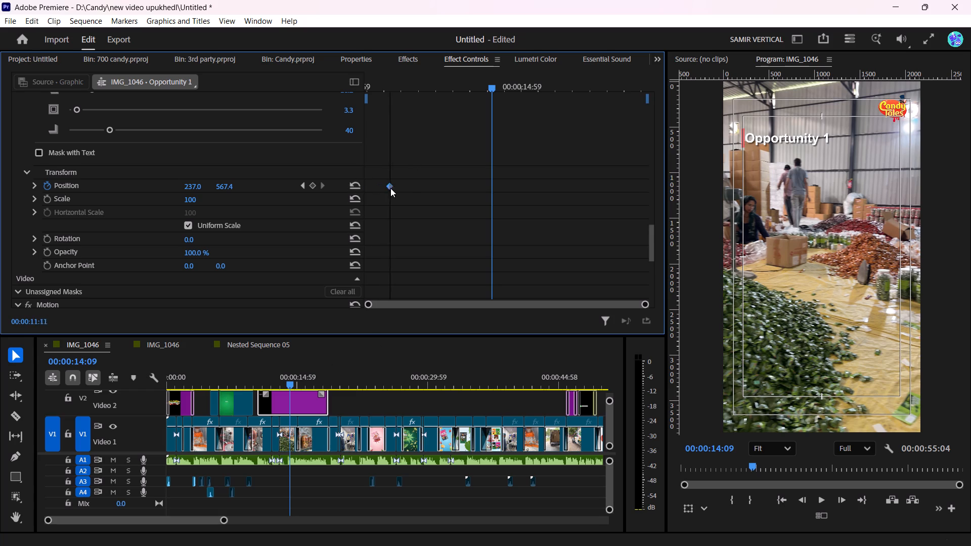
drag(390, 188, 408, 193)
drag(296, 381, 271, 384)
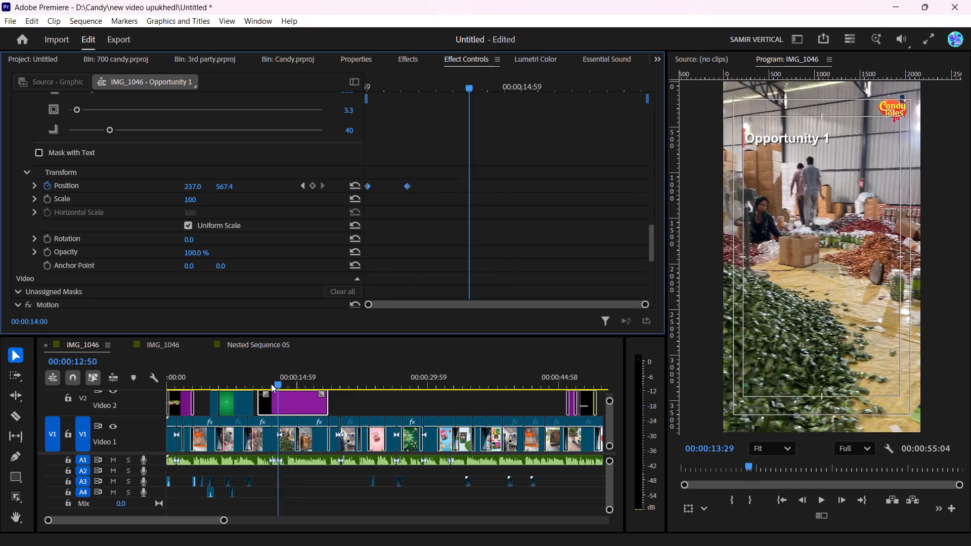
drag(271, 384, 244, 384)
key(space)
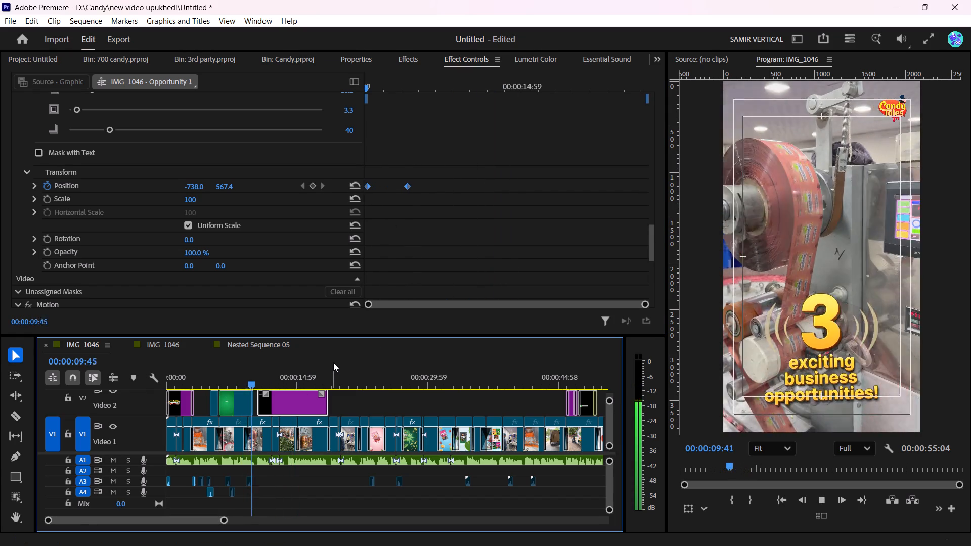
key(space)
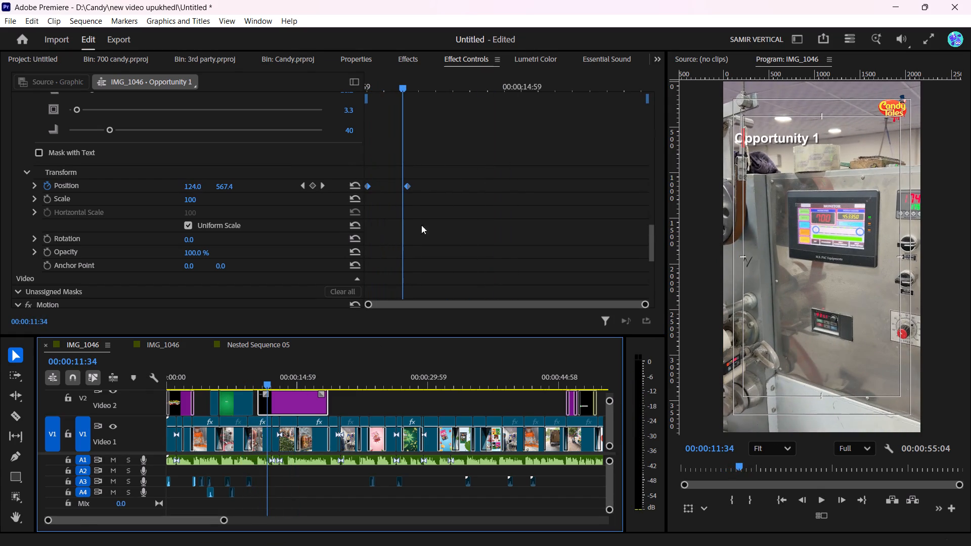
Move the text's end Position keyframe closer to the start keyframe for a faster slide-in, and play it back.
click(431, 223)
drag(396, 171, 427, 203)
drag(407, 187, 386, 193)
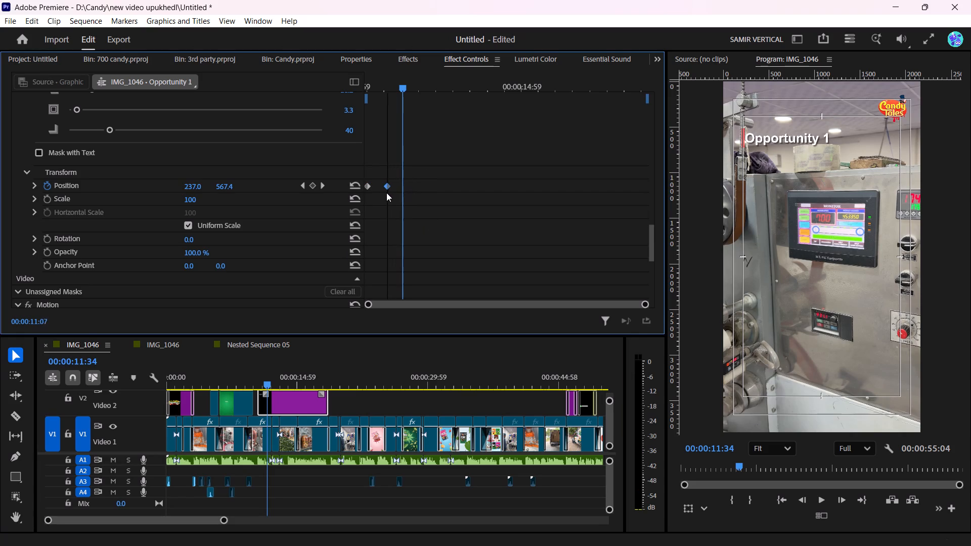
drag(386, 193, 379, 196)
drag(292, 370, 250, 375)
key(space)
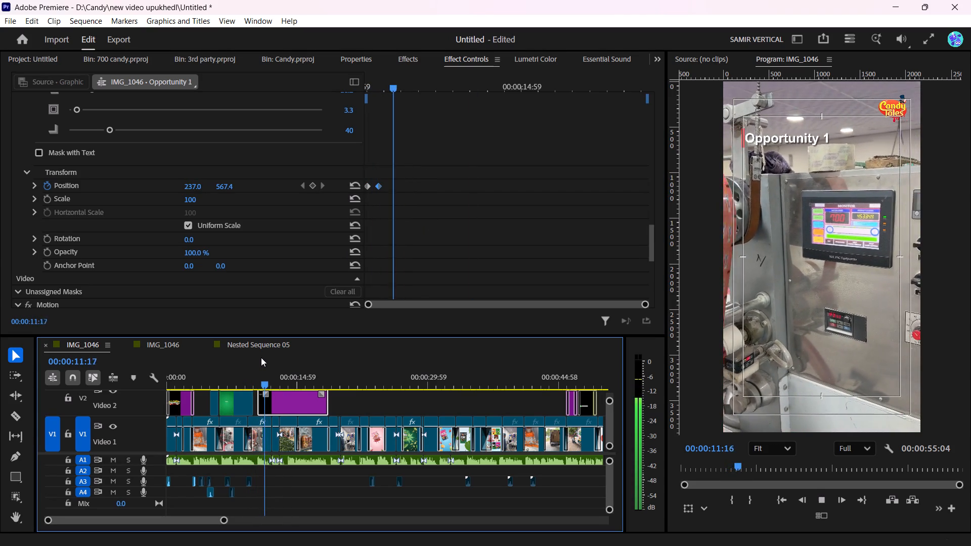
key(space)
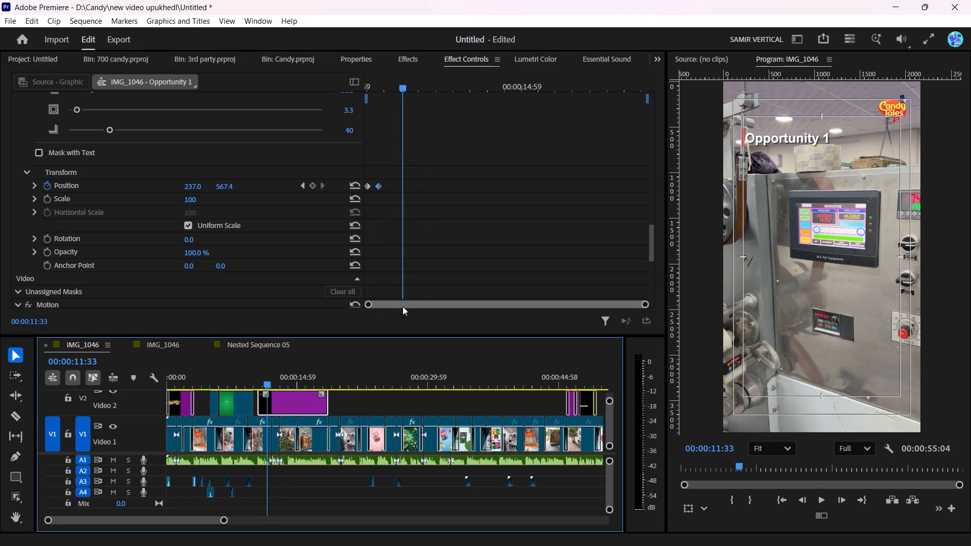
Shape the text's Position velocity curve to start at zero speed and accelerate toward the end keyframe, and play it back.
click(37, 185)
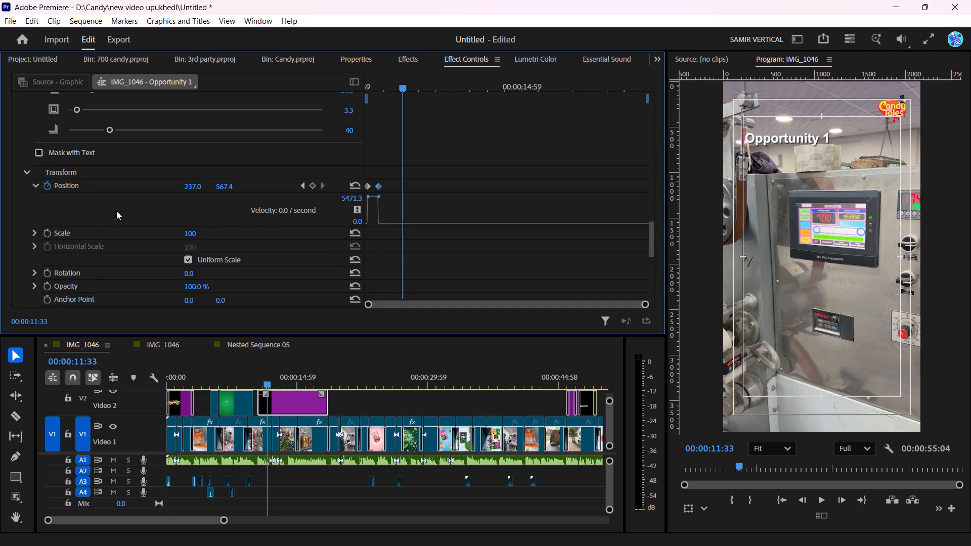
click(356, 209)
drag(377, 198, 390, 229)
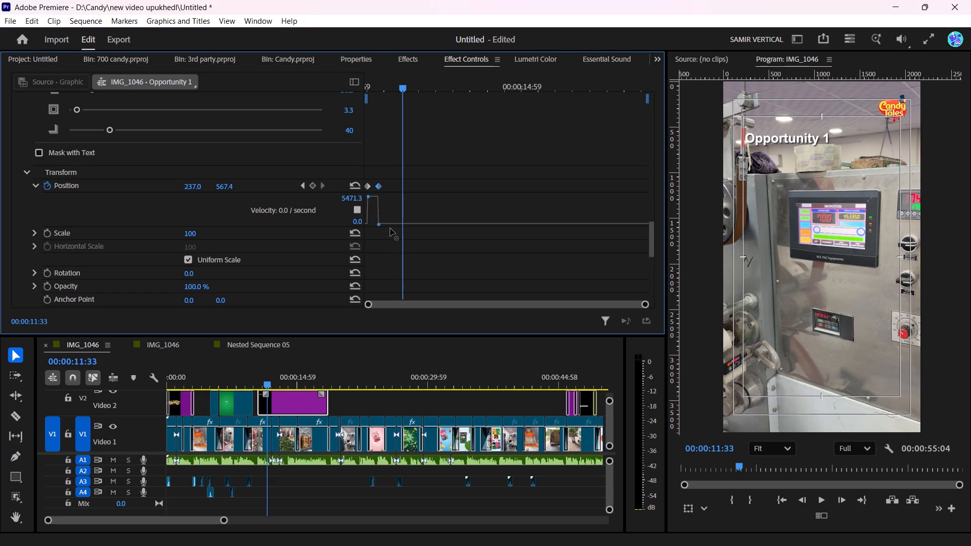
drag(390, 229, 400, 180)
drag(369, 196, 374, 230)
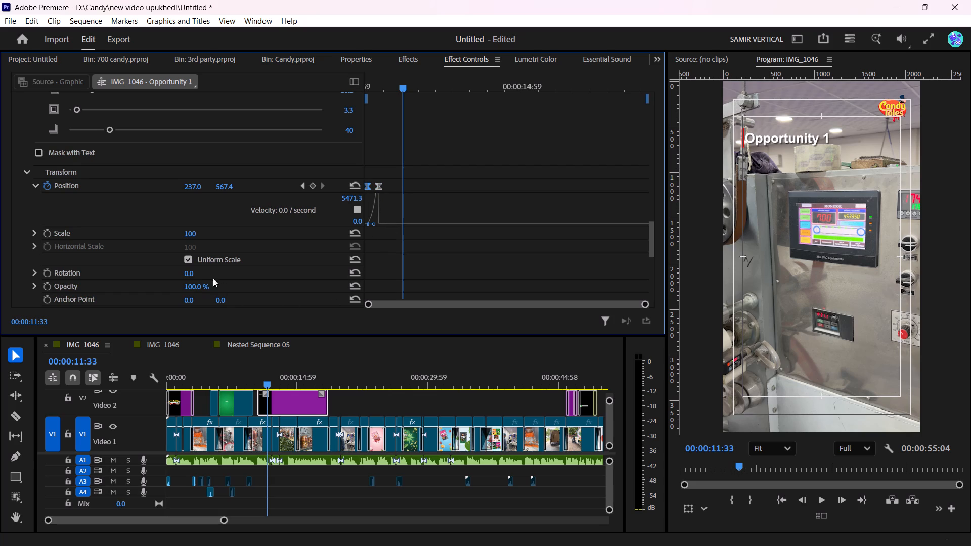
drag(404, 87, 390, 91)
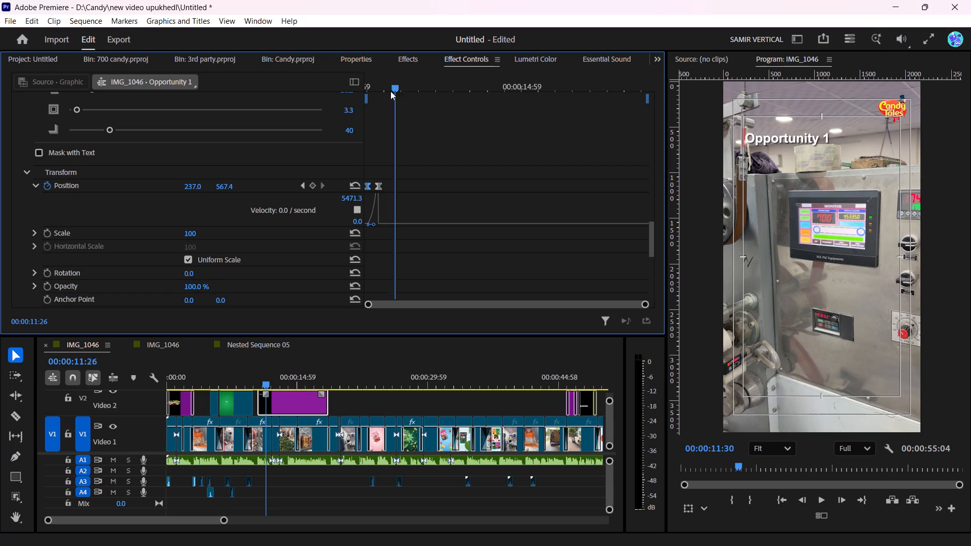
drag(390, 91, 365, 100)
key(space)
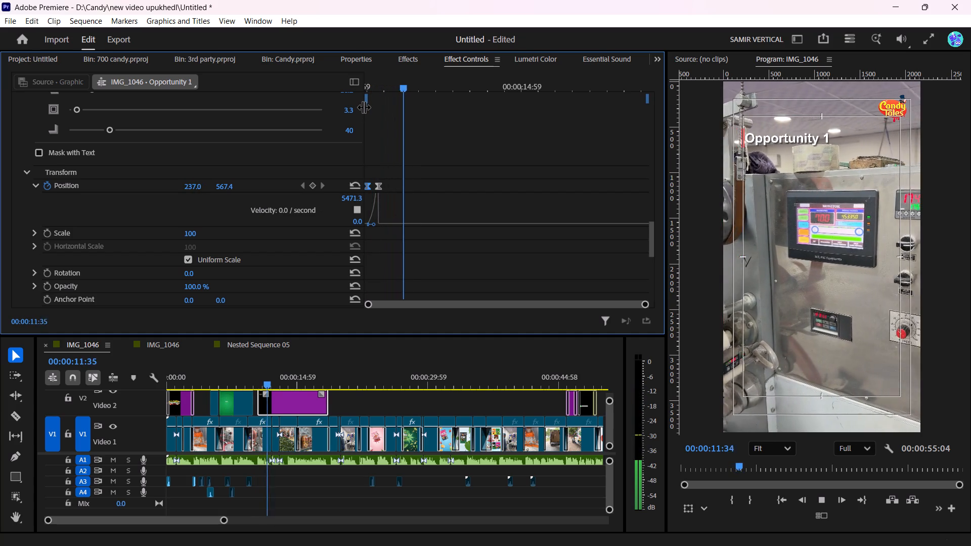
key(space)
Move the text's end Position keyframe slightly later to lengthen the slide-in, and play it back.
drag(377, 186, 388, 187)
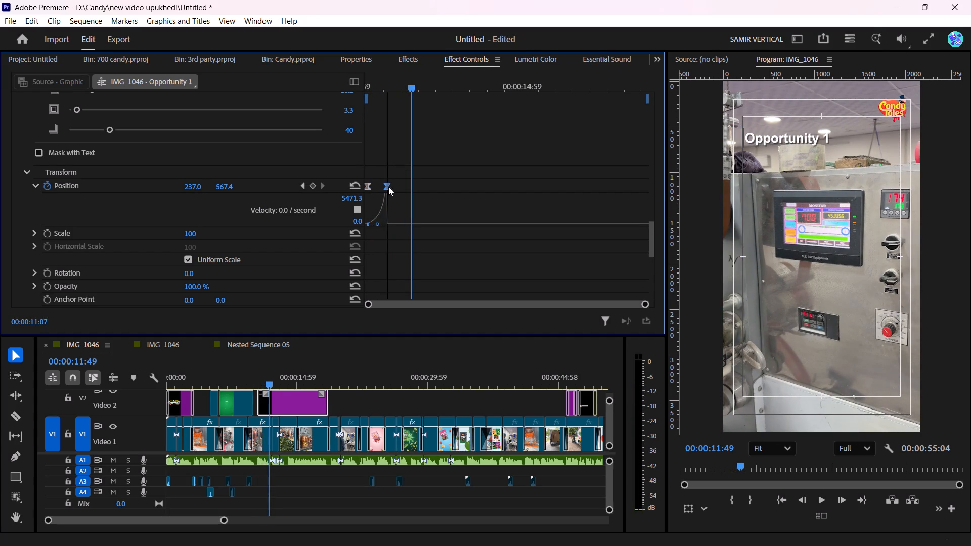
drag(388, 187, 393, 188)
drag(411, 84, 356, 106)
key(space)
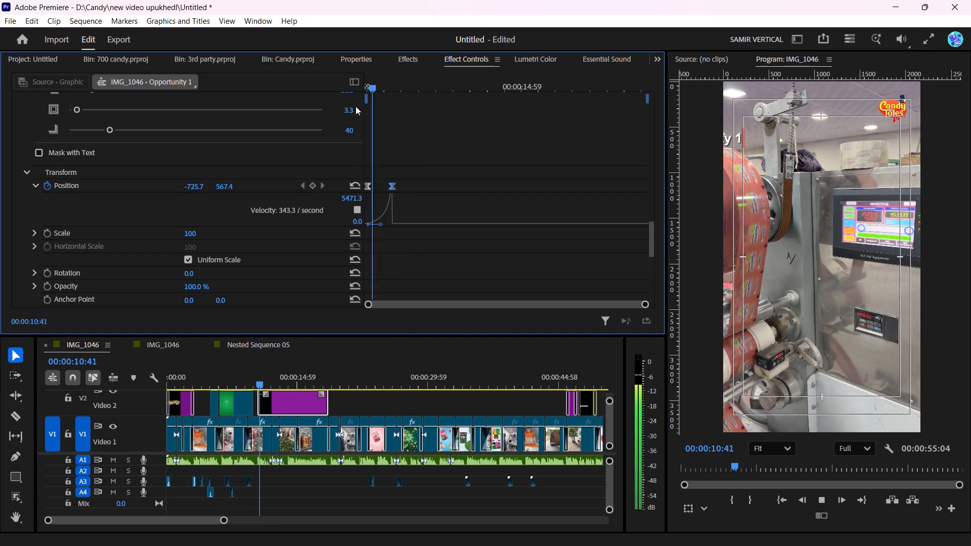
key(space)
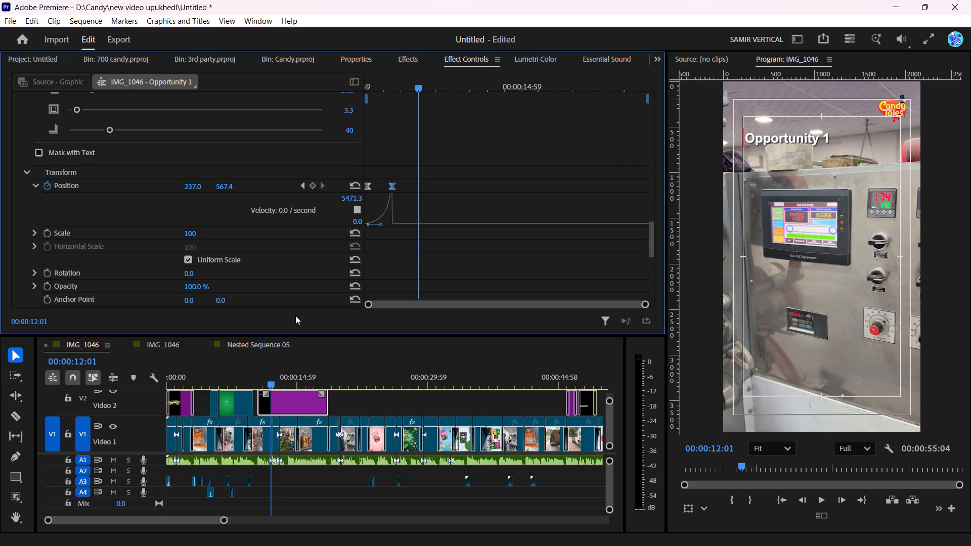
Draw a rectangle mask around the Opportunity 1 text on the title clip and scrub through the slide-in.
right_click(15, 496)
right_click(15, 496)
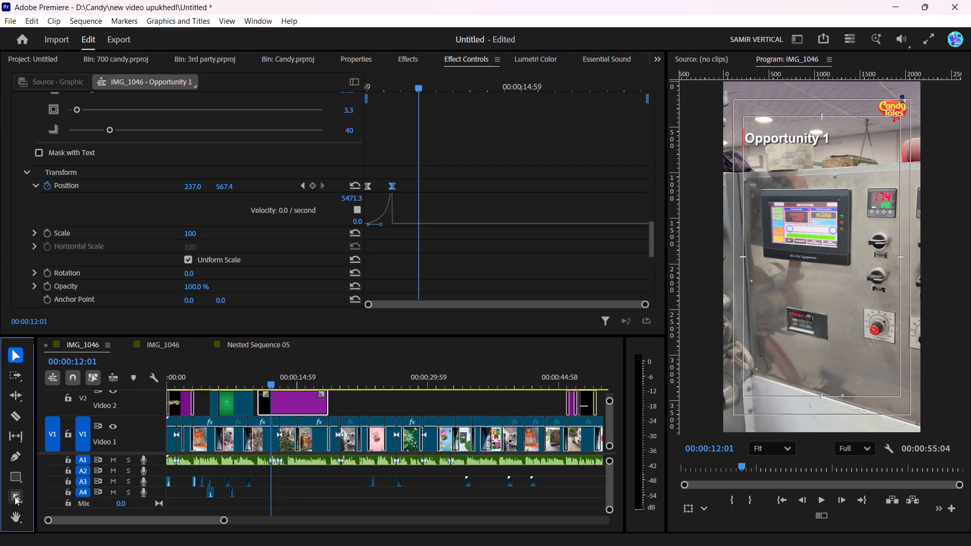
click(15, 497)
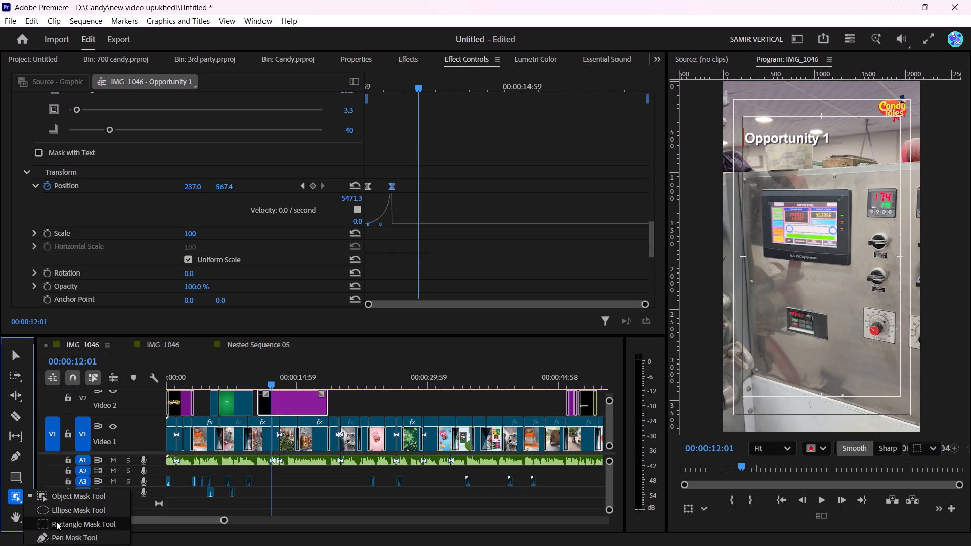
click(56, 521)
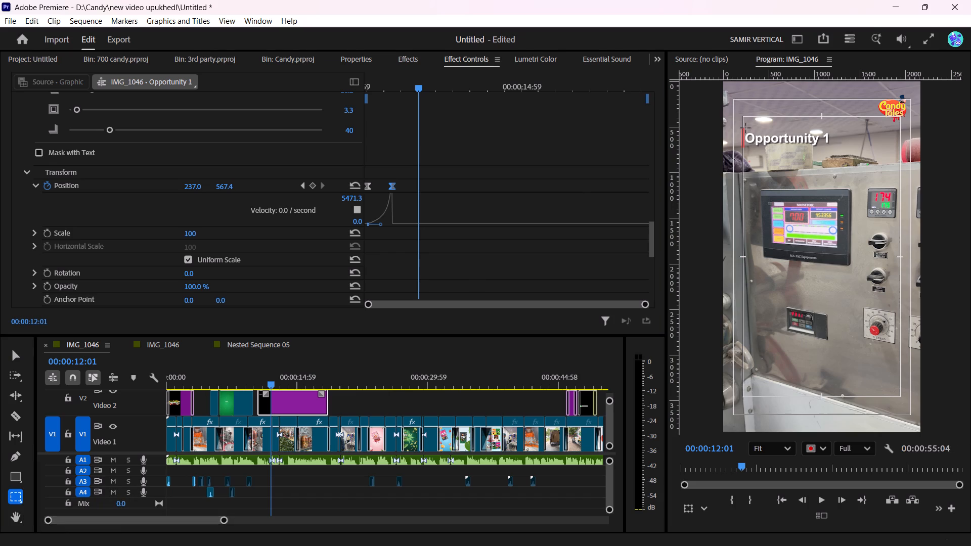
drag(745, 127, 834, 147)
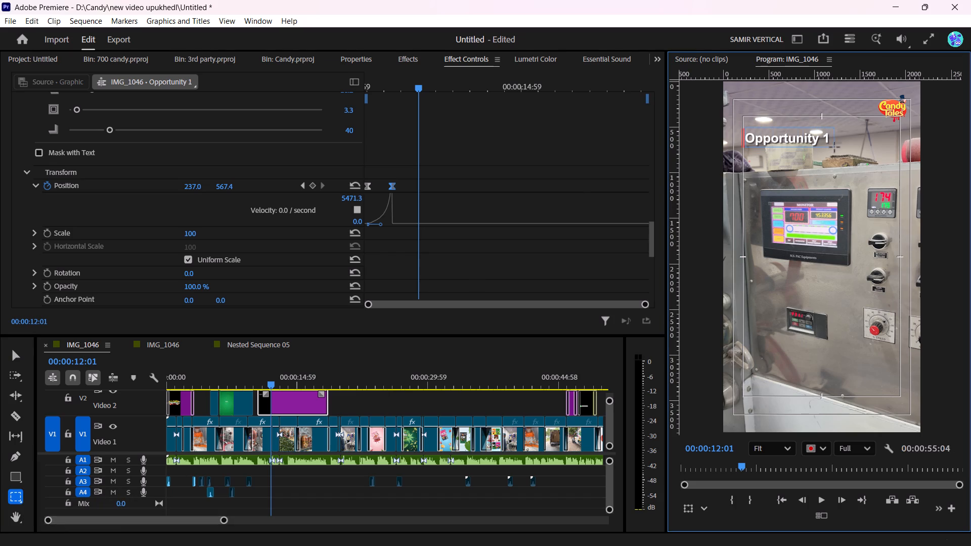
drag(834, 147, 837, 150)
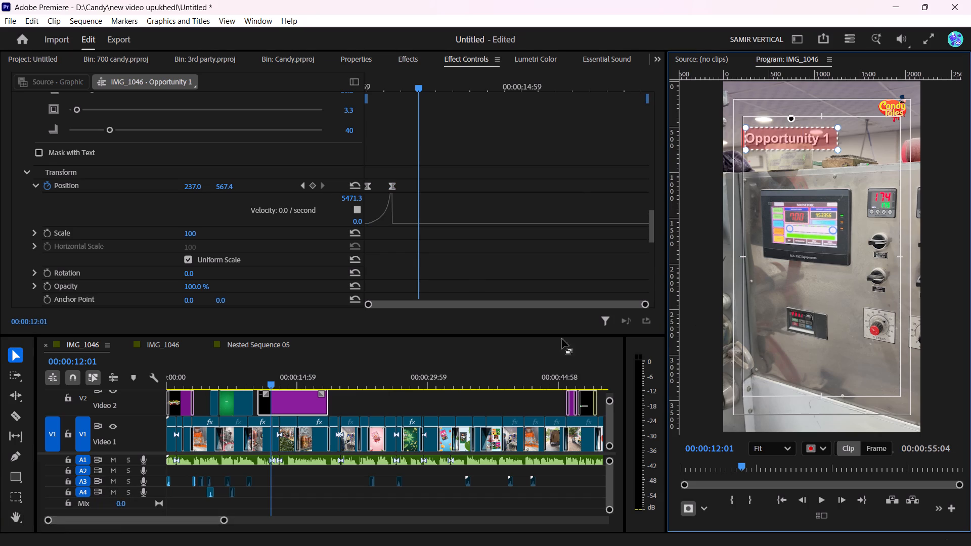
drag(275, 383, 262, 384)
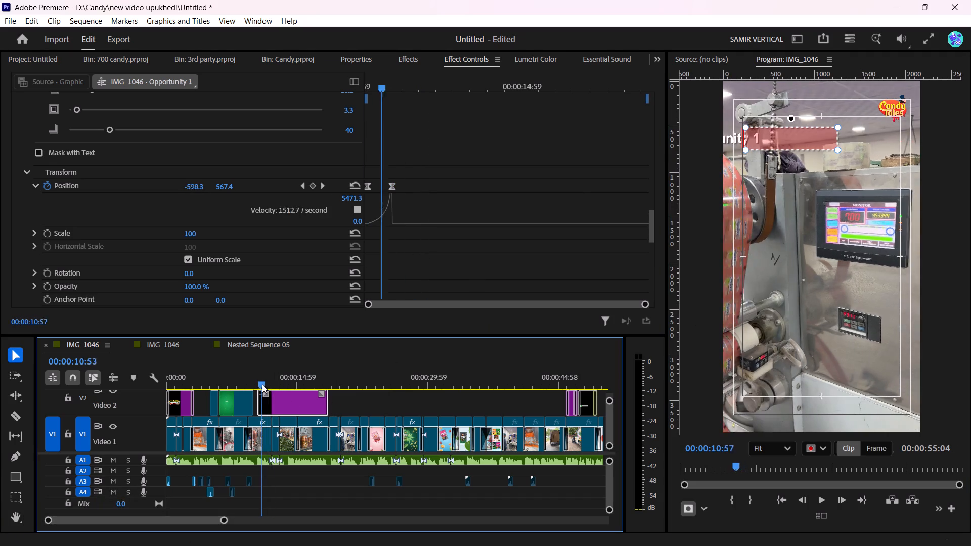
drag(262, 384, 278, 389)
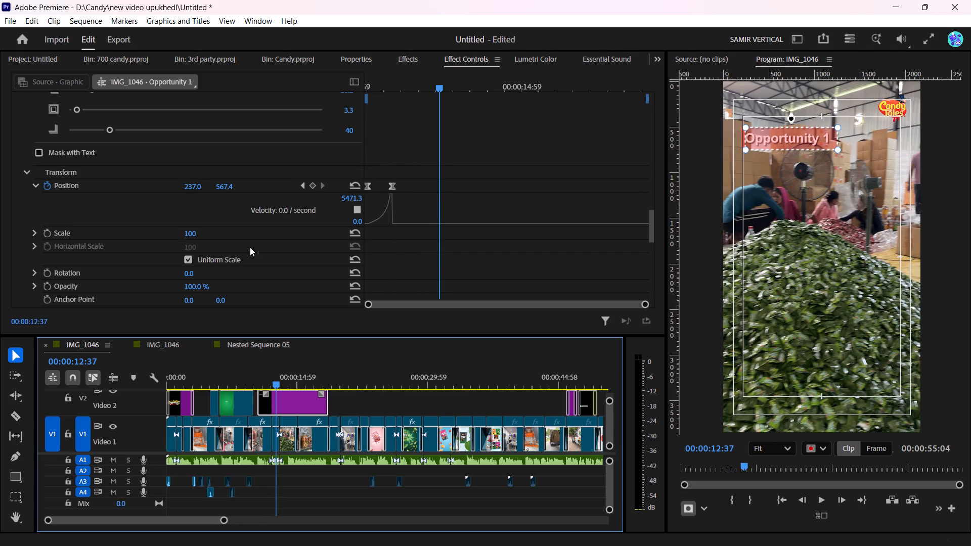
Invert the title clip's rectangle mask and scrub back to check its effect on the text.
scroll(250, 247, down, 8)
scroll(290, 254, down, 3)
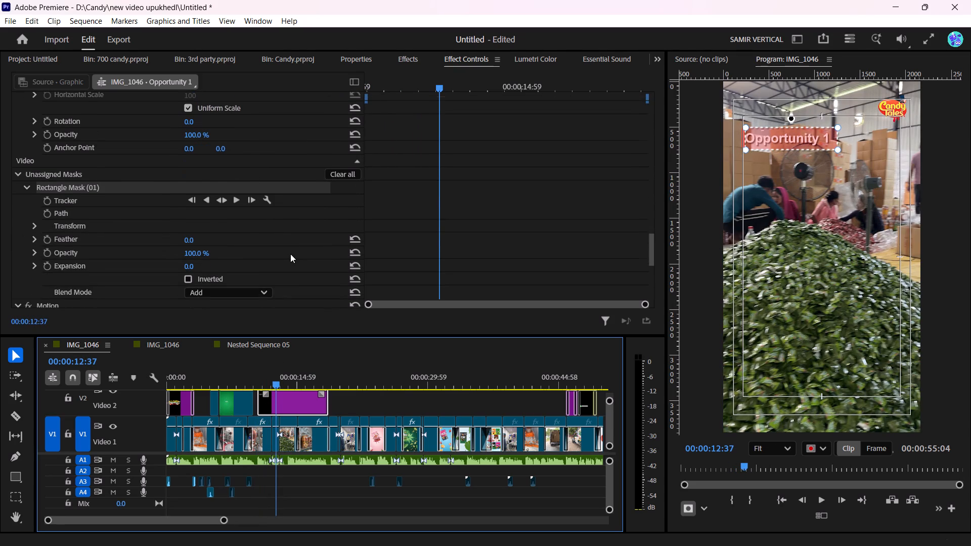
scroll(290, 254, down, 2)
click(188, 268)
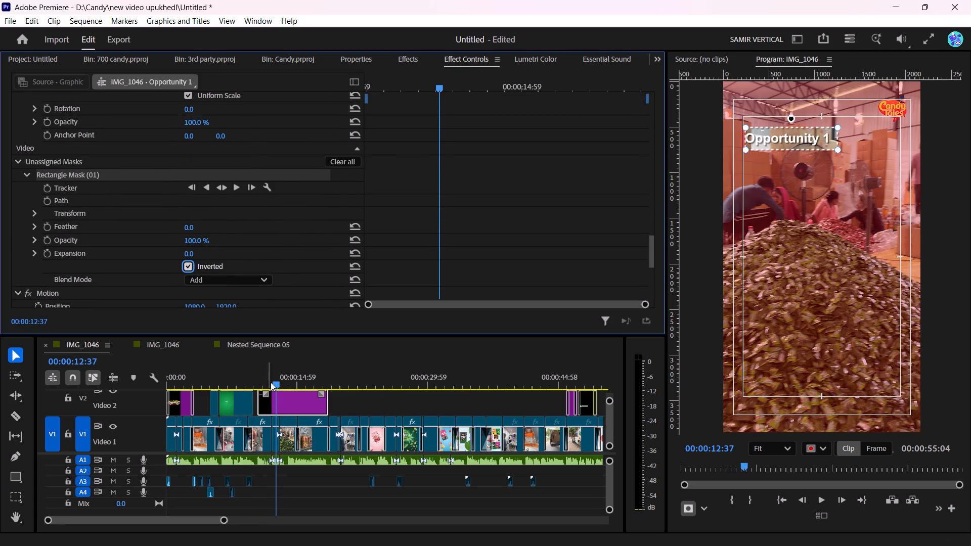
drag(277, 383, 272, 388)
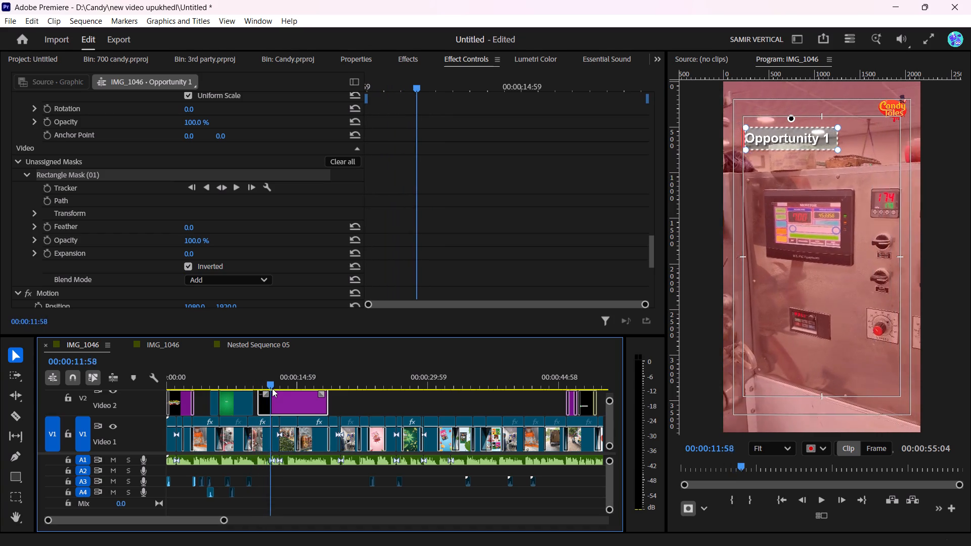
Undo the mask inversion and the rectangle mask on the Opportunity 1 title, keeping the title clip selected.
drag(272, 388, 273, 389)
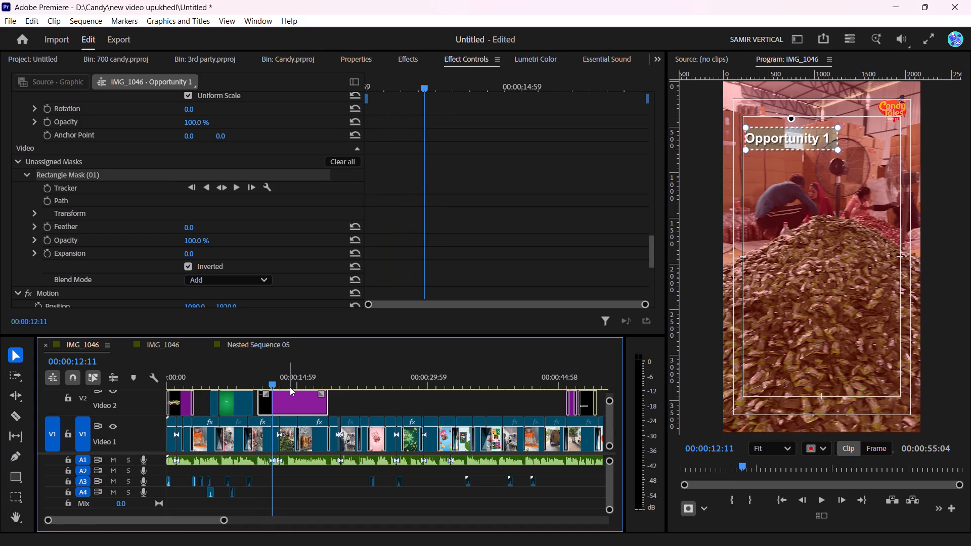
key(ctrl+z)
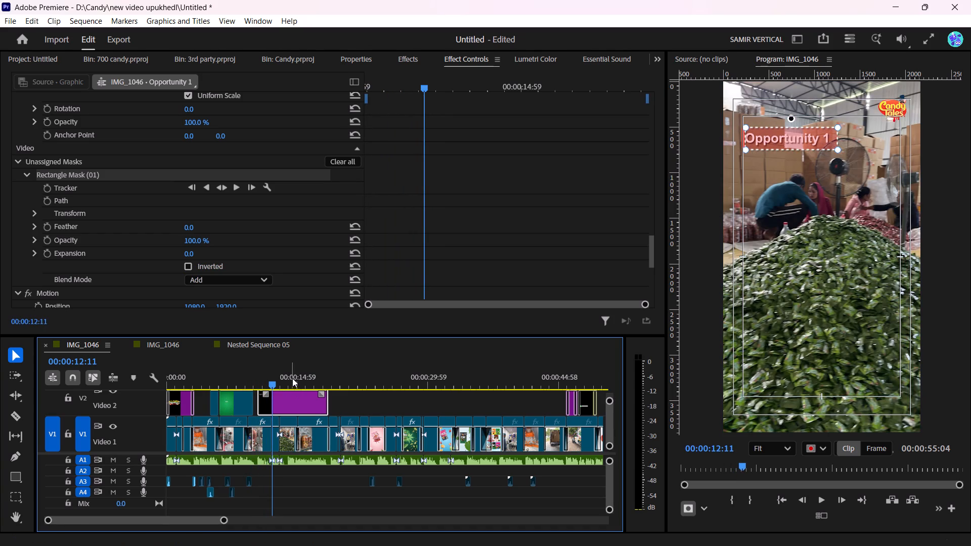
key(ctrl+z)
click(293, 397)
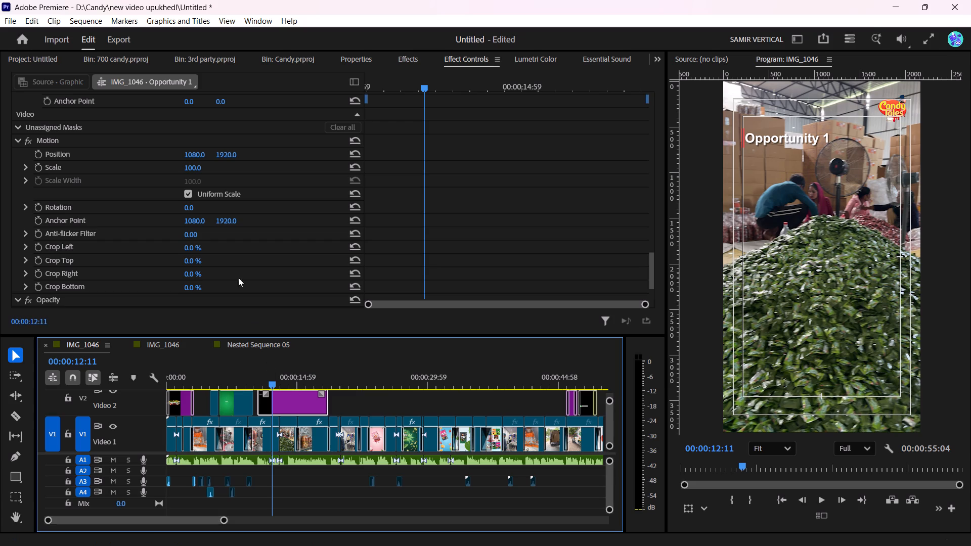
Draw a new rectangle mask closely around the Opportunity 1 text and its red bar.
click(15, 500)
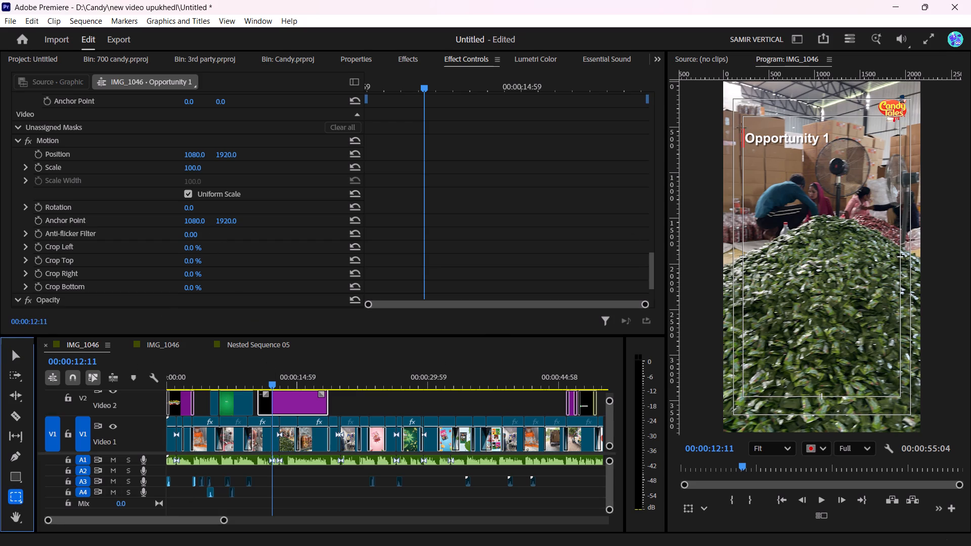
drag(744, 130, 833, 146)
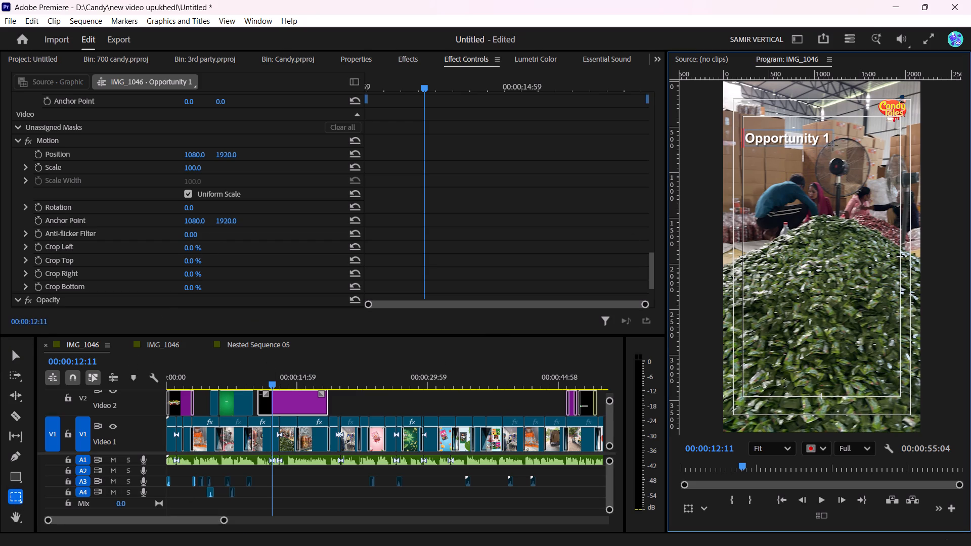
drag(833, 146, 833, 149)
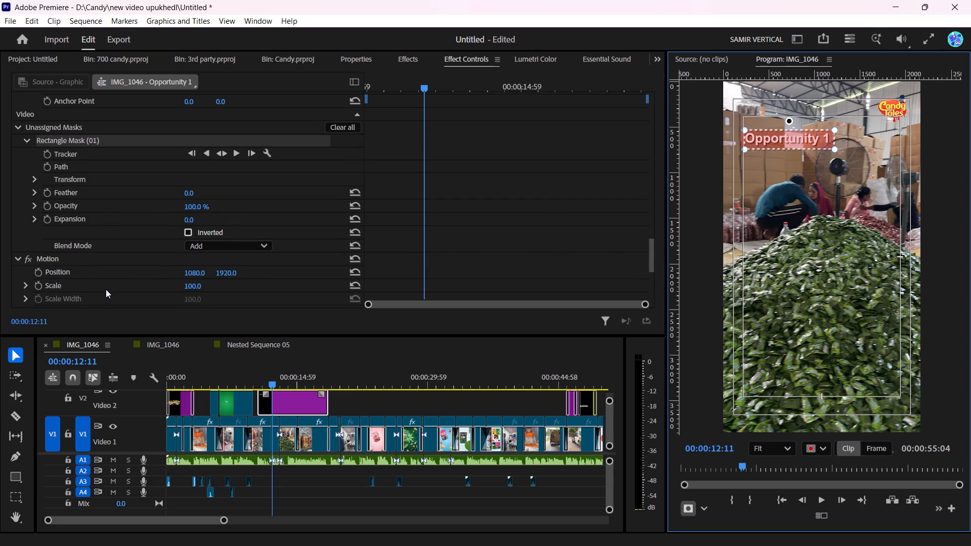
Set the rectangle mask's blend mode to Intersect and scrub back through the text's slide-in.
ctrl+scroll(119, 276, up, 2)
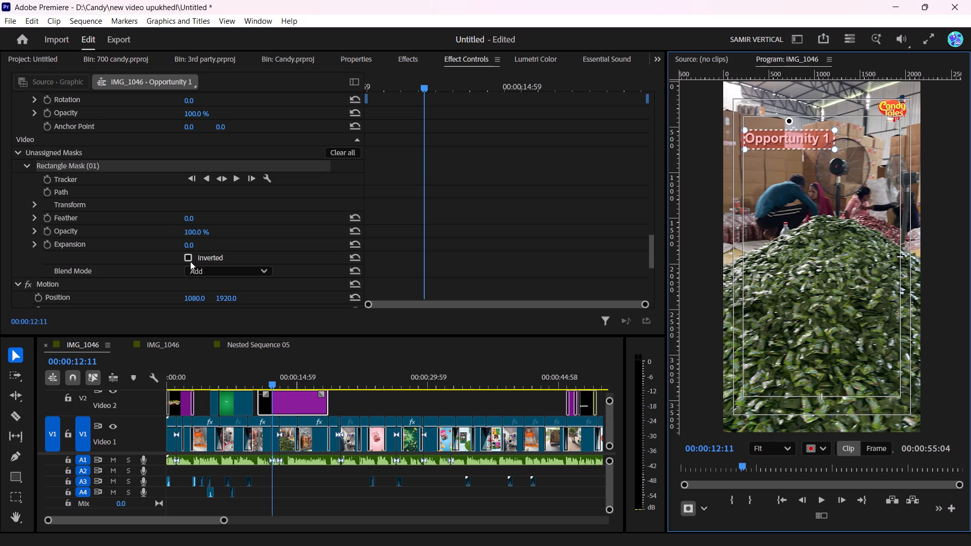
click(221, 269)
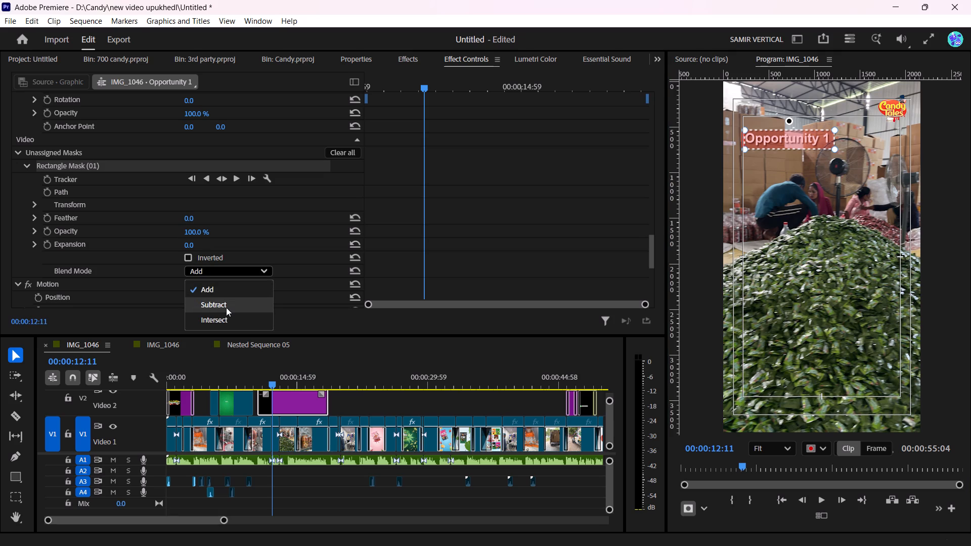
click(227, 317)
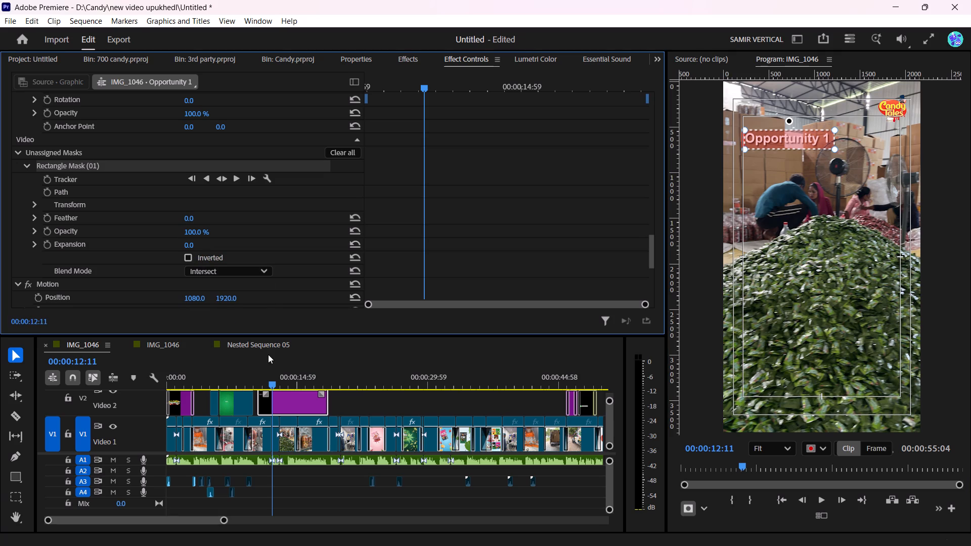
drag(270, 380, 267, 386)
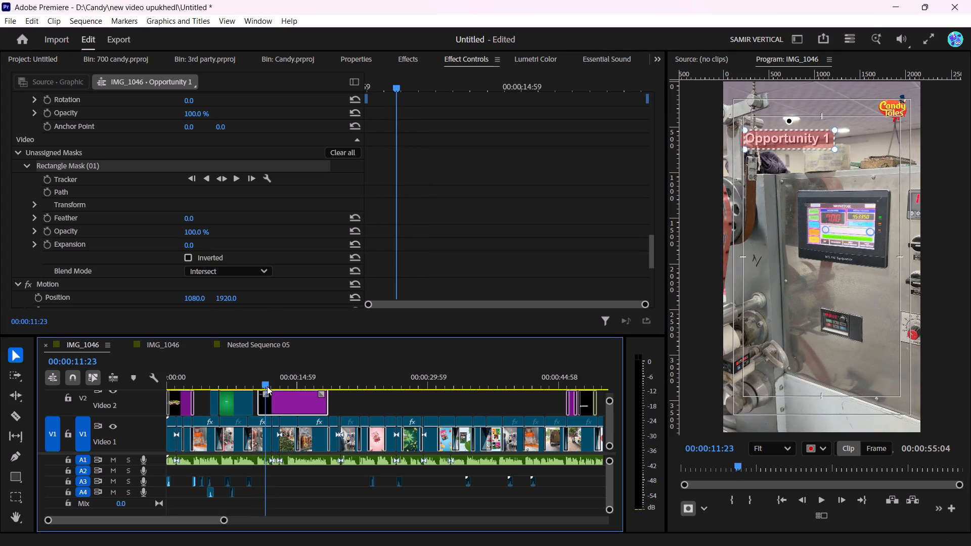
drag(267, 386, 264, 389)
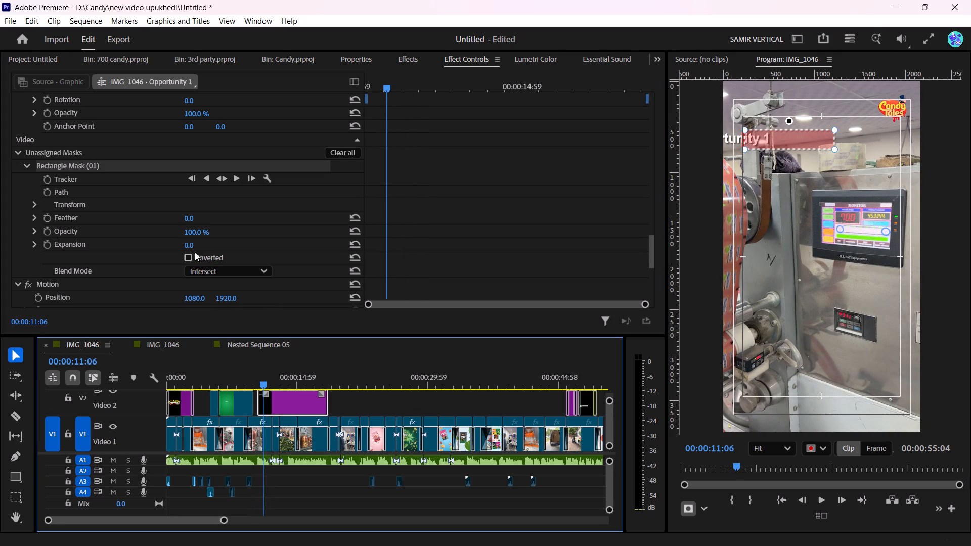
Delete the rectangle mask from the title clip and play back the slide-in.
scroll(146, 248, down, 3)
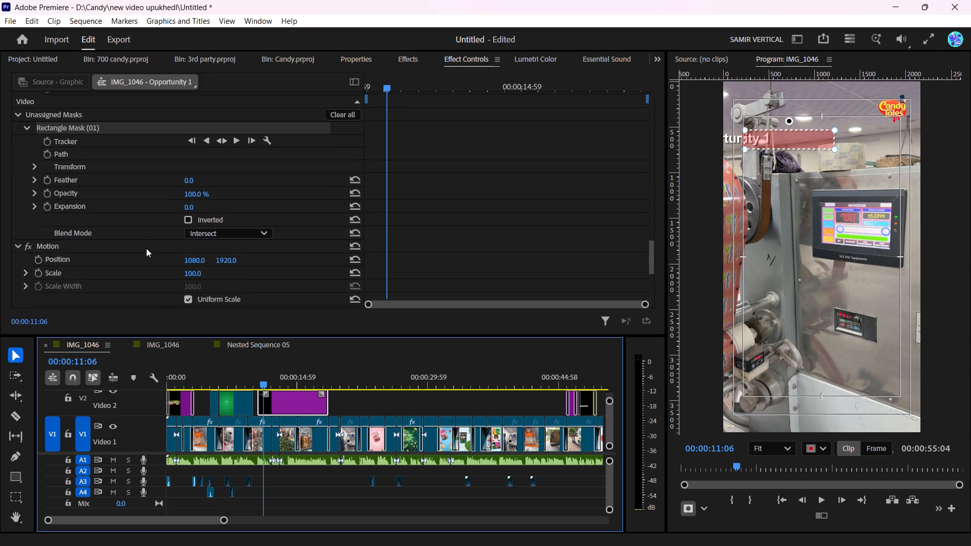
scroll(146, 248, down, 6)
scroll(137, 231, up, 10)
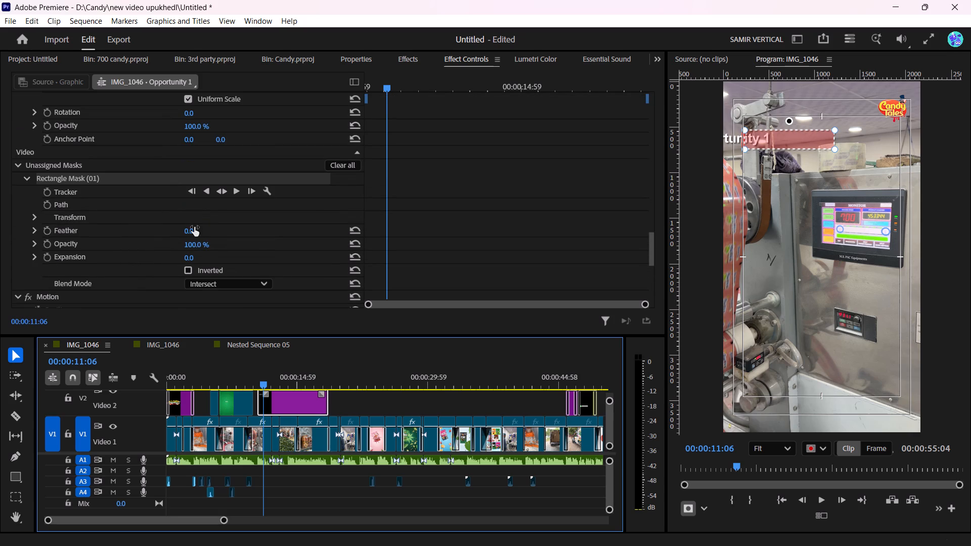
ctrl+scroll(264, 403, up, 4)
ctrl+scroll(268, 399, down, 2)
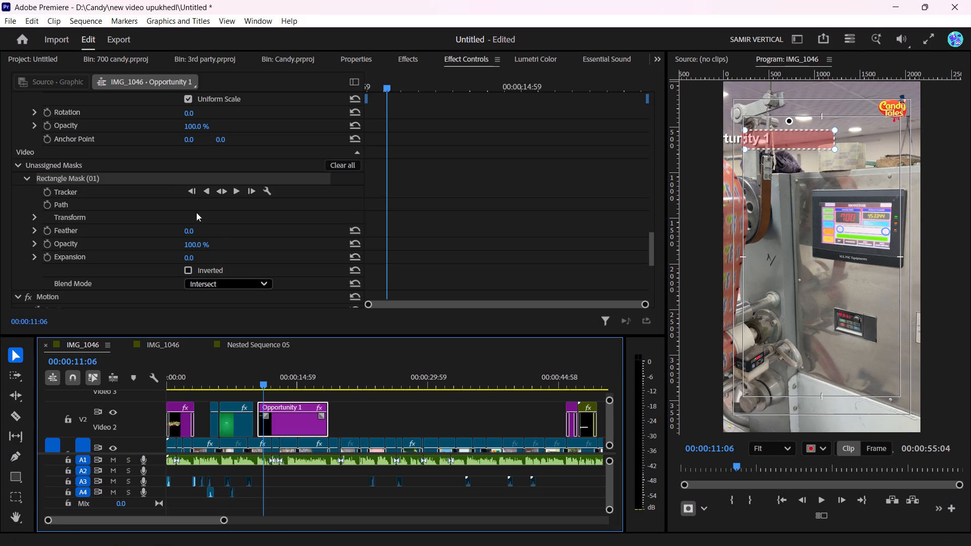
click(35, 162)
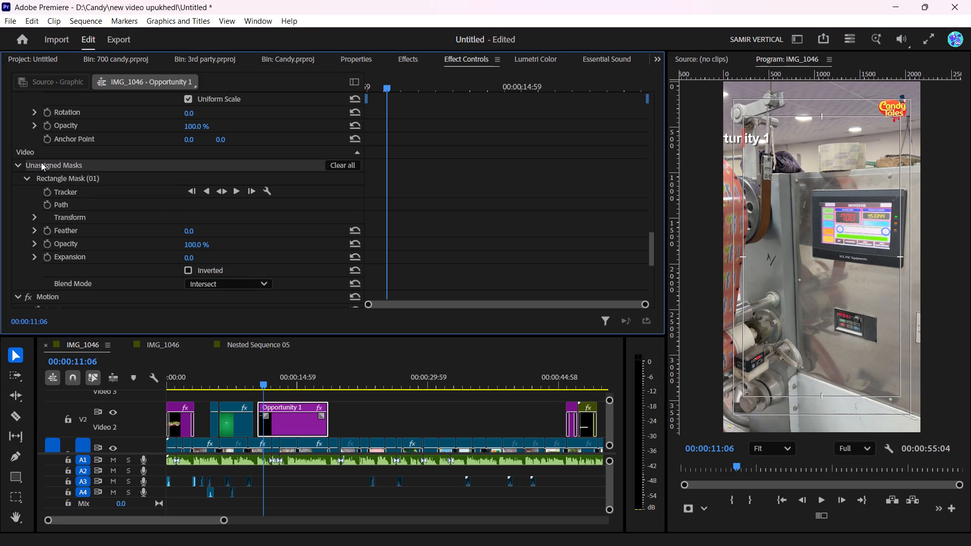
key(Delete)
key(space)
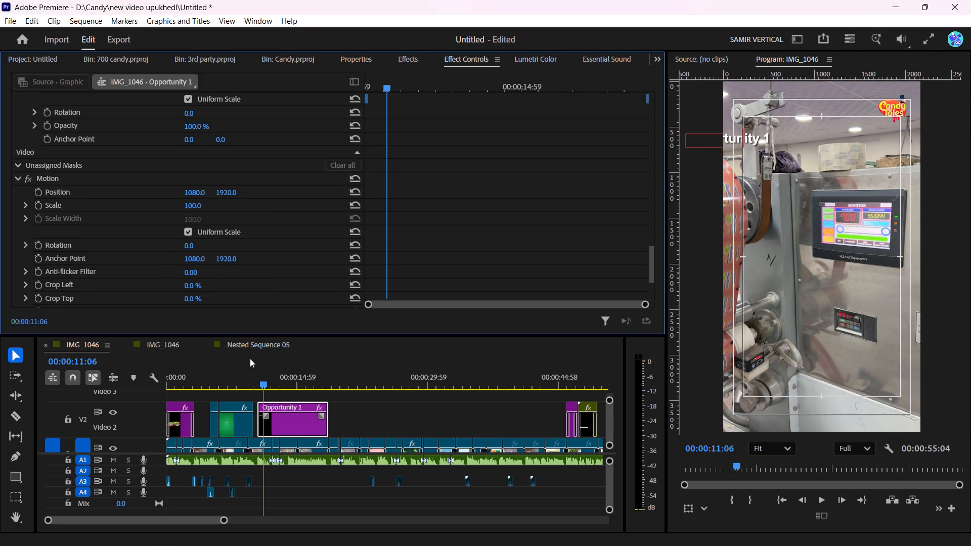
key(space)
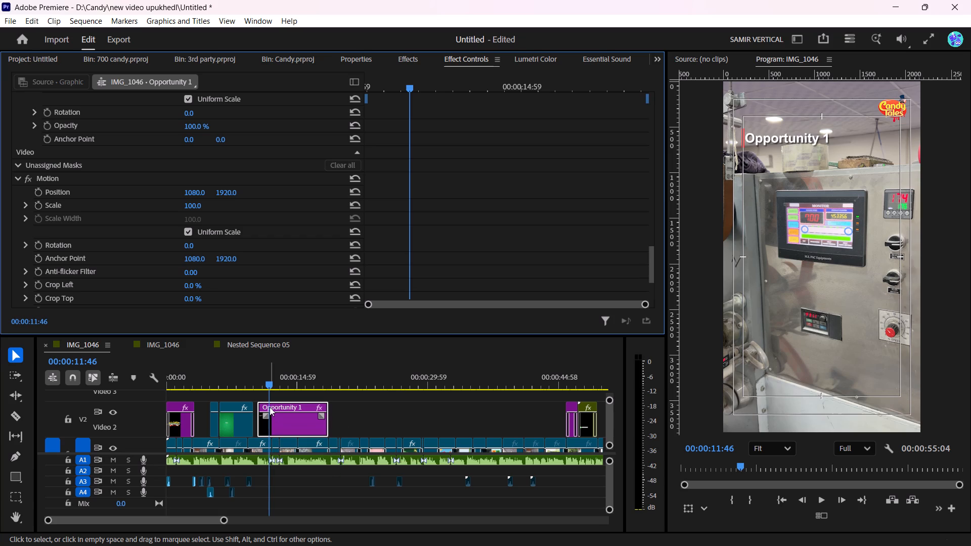
Remove the text's Position animation and its keyframes, and scrub through the start of the title clip.
scroll(98, 227, down, 5)
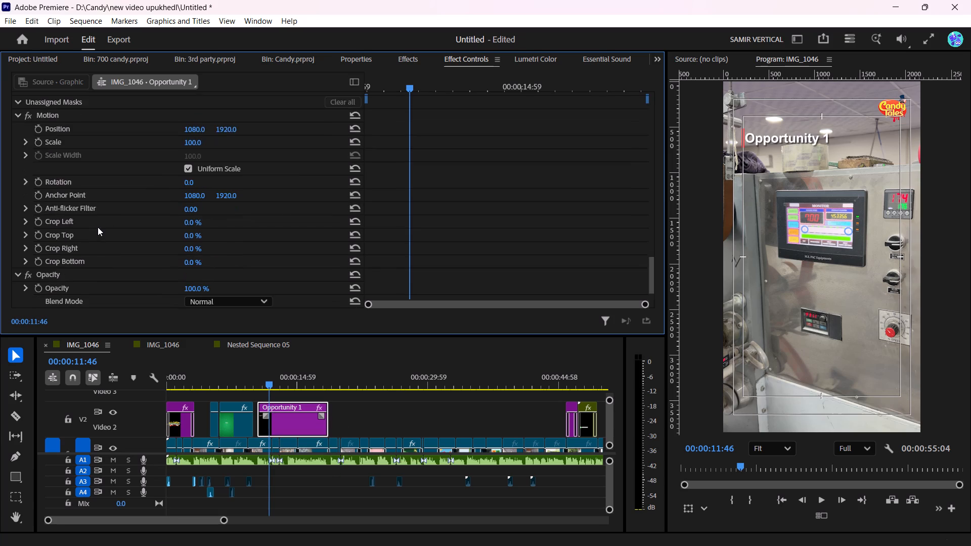
scroll(109, 221, down, 10)
scroll(116, 210, up, 13)
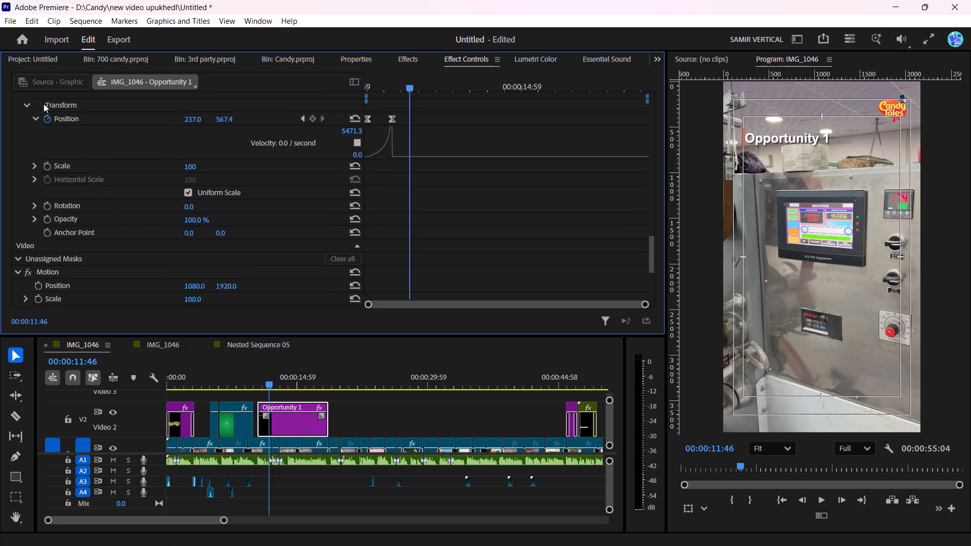
scroll(105, 133, up, 4)
click(42, 168)
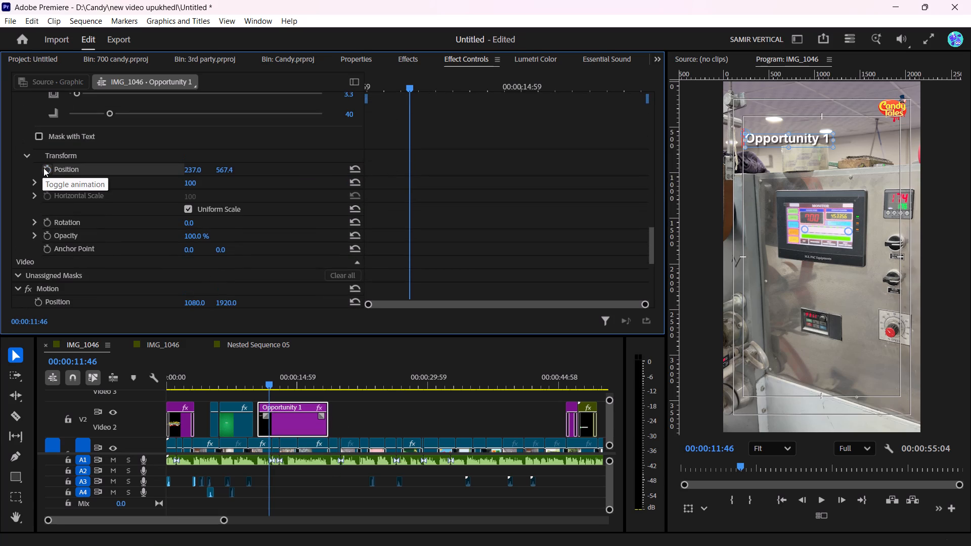
drag(259, 376, 263, 382)
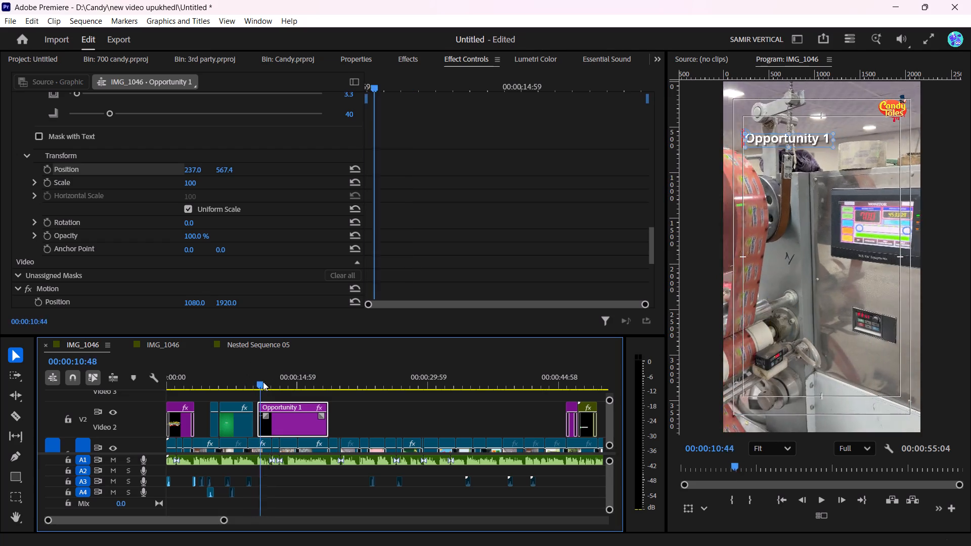
drag(263, 382, 263, 387)
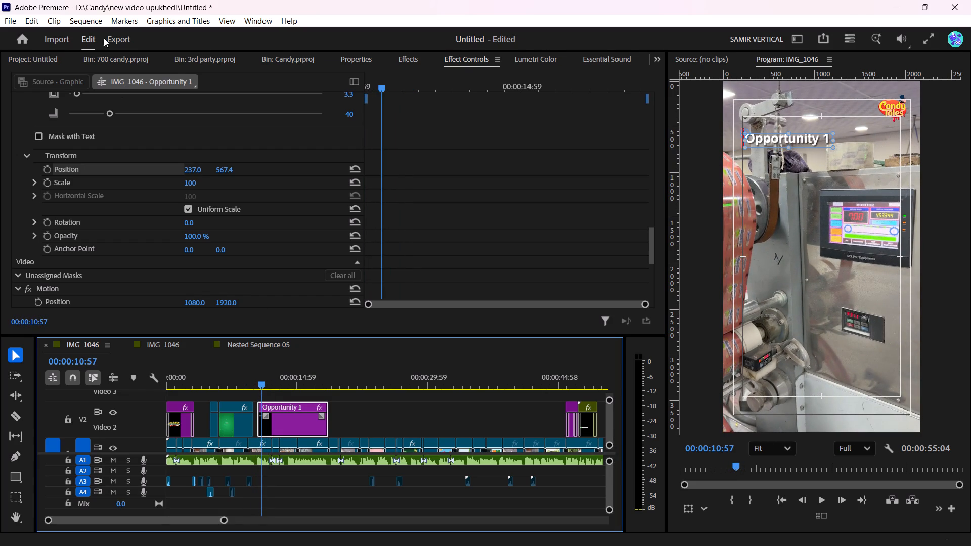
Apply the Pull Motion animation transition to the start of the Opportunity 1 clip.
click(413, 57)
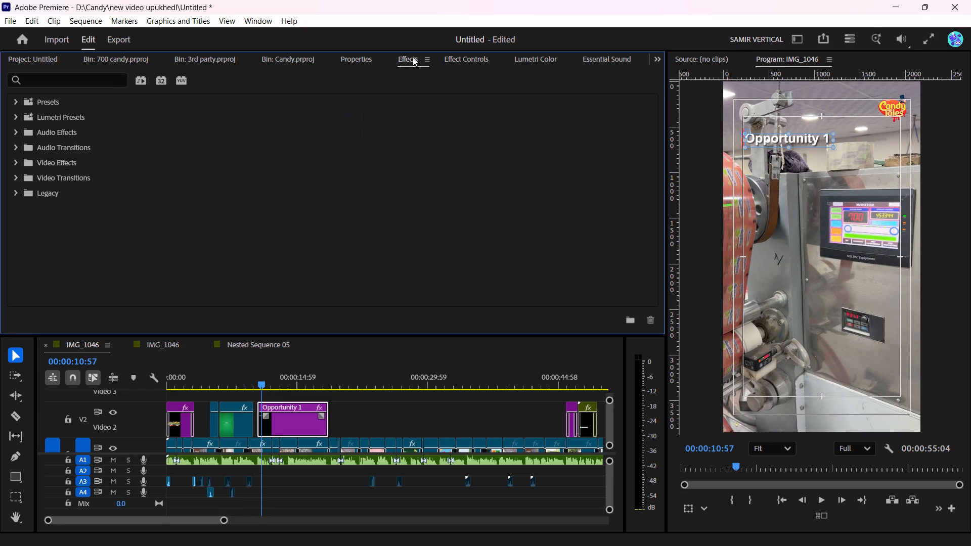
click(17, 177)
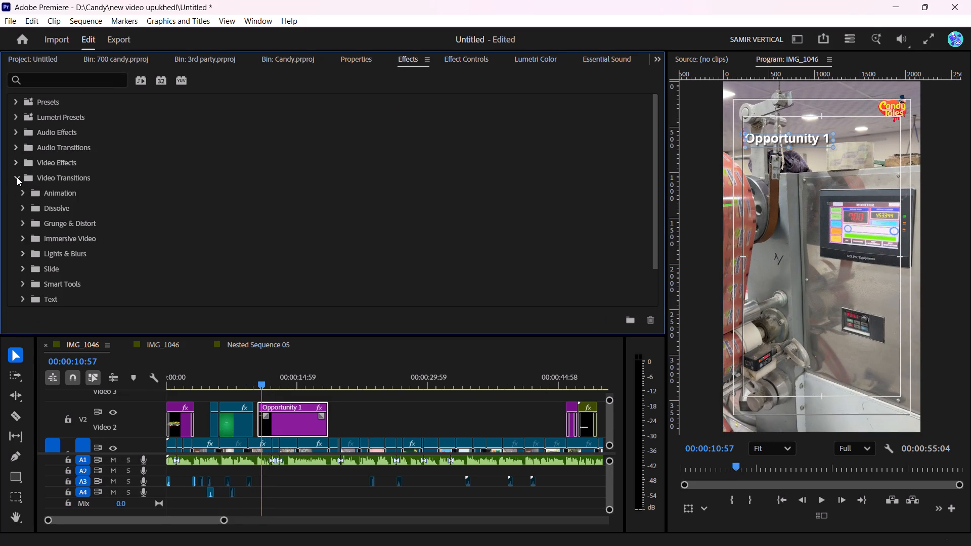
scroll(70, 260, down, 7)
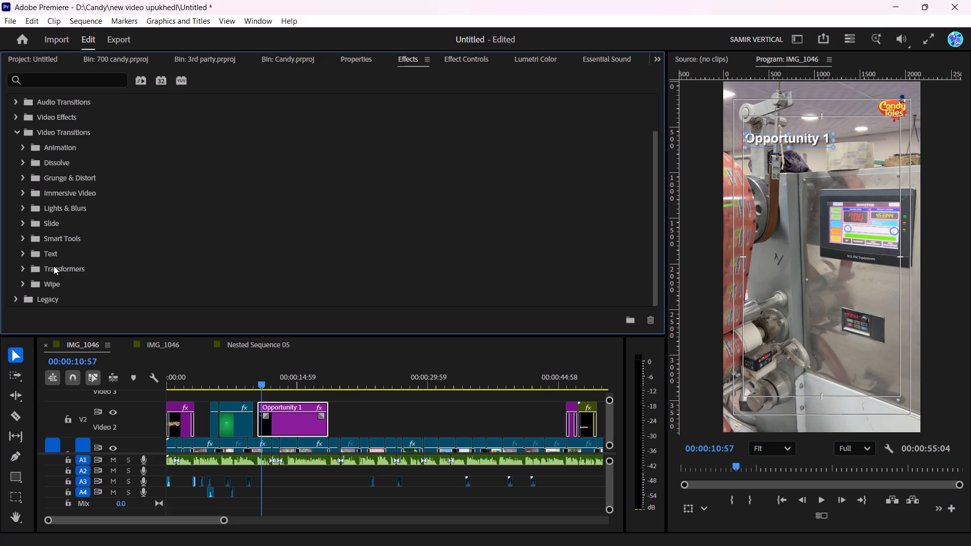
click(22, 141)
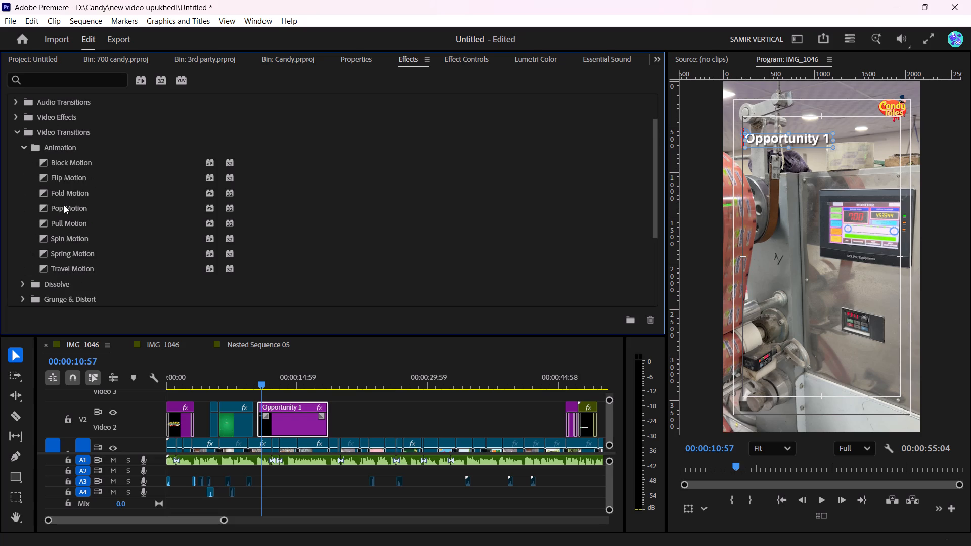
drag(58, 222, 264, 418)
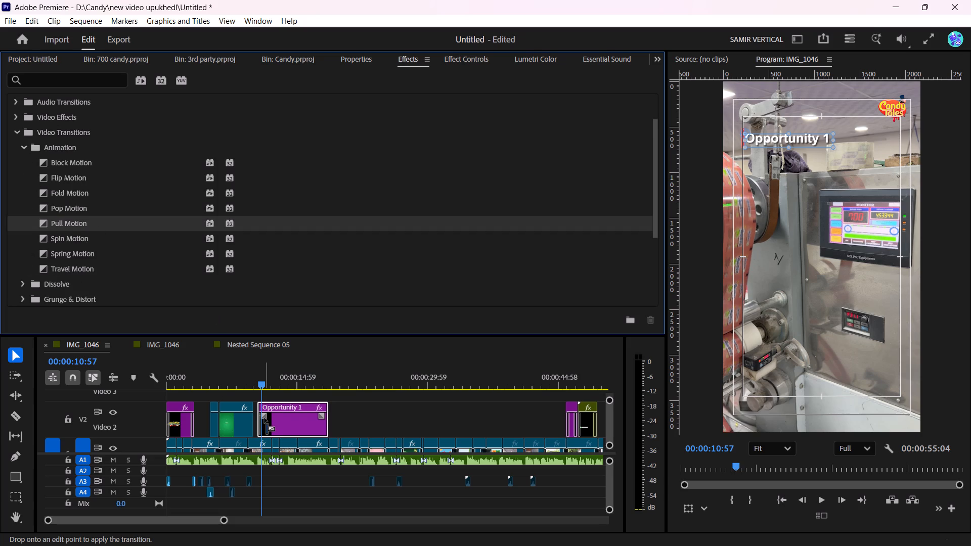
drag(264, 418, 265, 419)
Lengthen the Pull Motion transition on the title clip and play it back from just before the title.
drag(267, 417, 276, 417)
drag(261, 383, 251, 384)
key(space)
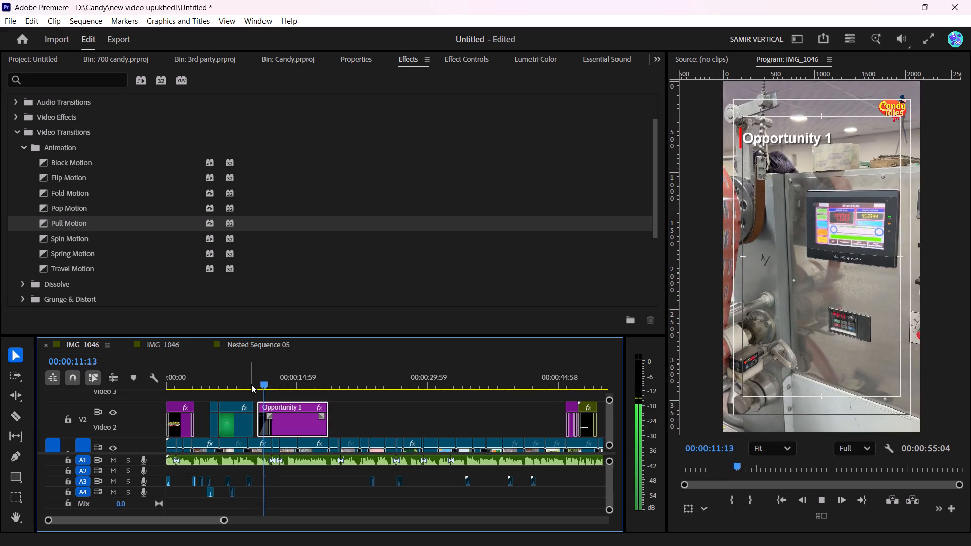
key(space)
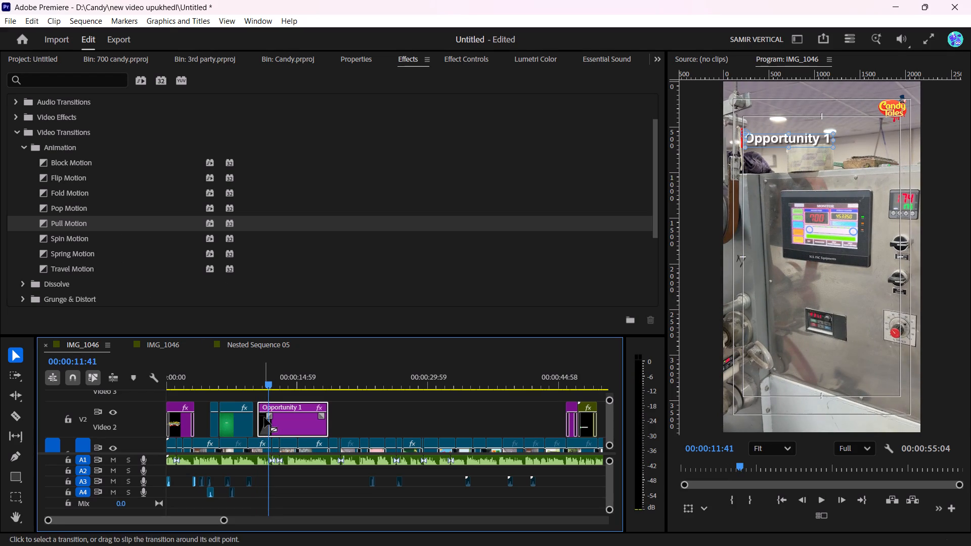
Replace the transition at the start of the Opportunity 1 clip with Flip Motion and play it back.
drag(65, 177, 262, 417)
click(253, 381)
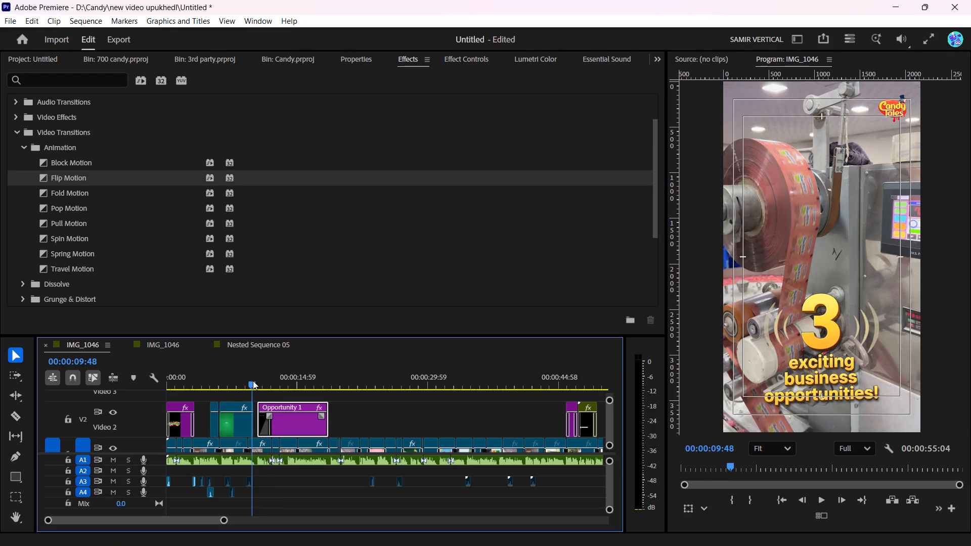
key(space)
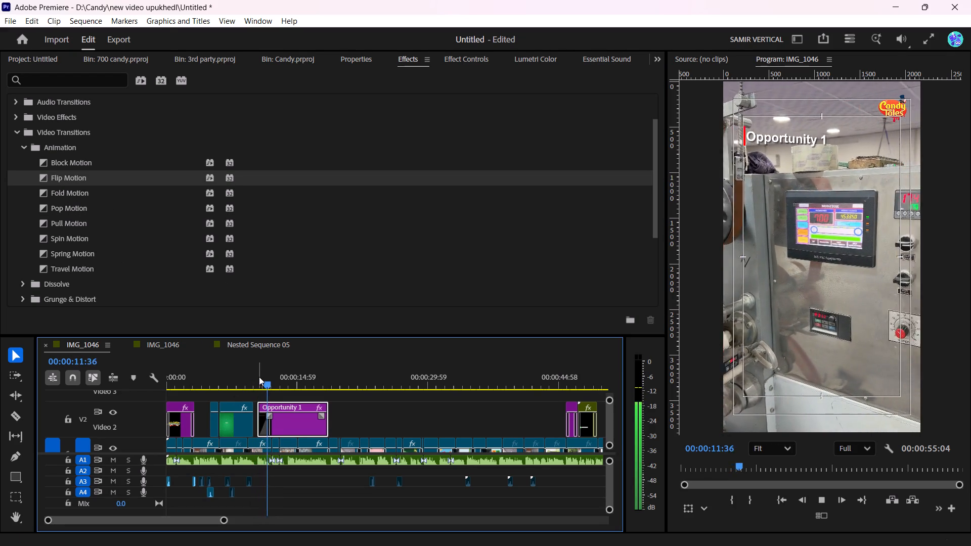
key(space)
Shorten the Flip Motion transition at the start of the title clip and play it back.
drag(271, 415, 264, 418)
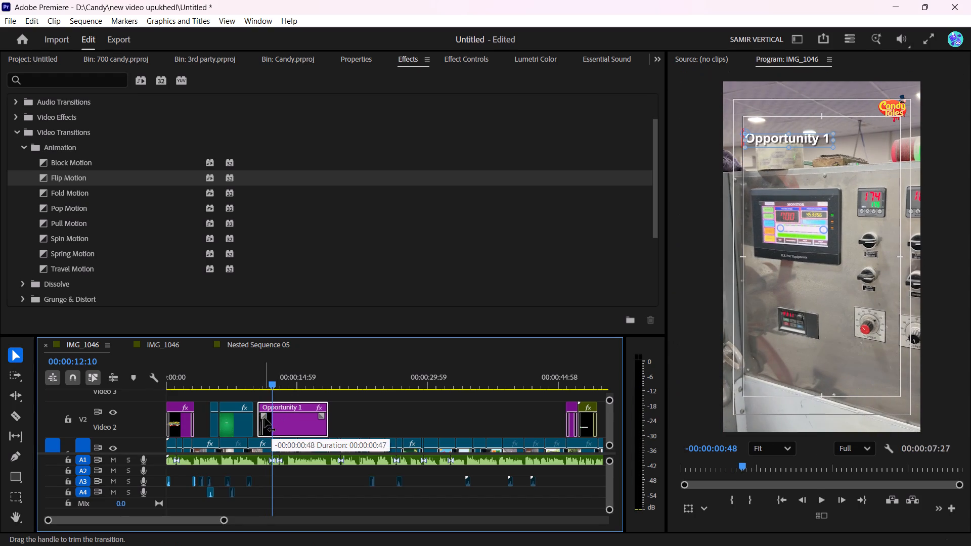
drag(264, 418, 267, 419)
click(255, 386)
key(space)
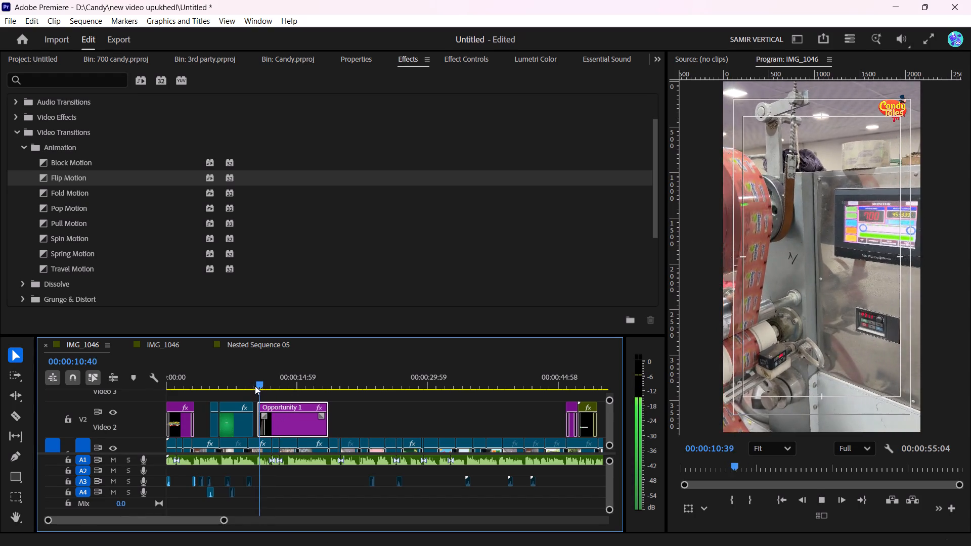
key(space)
Move the Opportunity 1 clip earlier on its track to directly follow the preceding green clip, and play it back.
drag(293, 427, 291, 426)
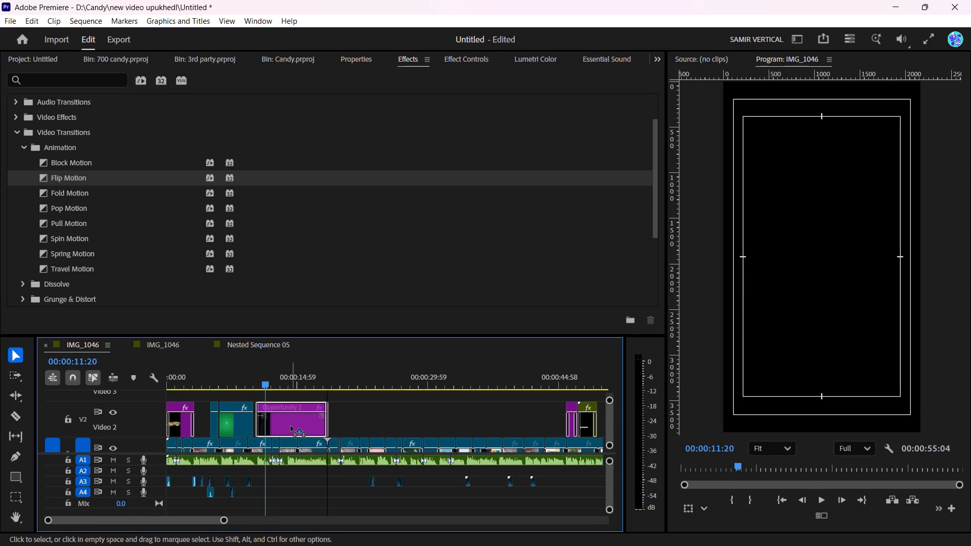
drag(291, 426, 288, 426)
click(249, 381)
key(space)
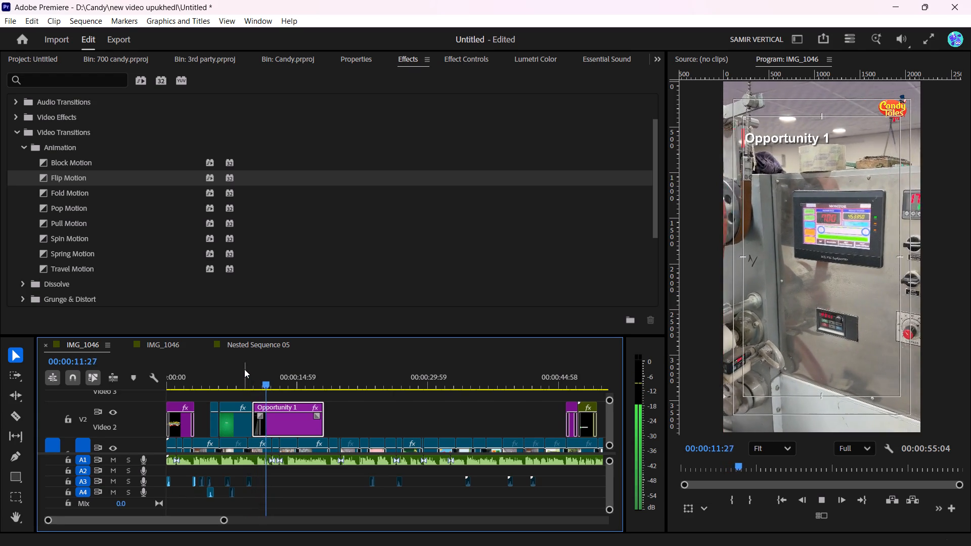
key(space)
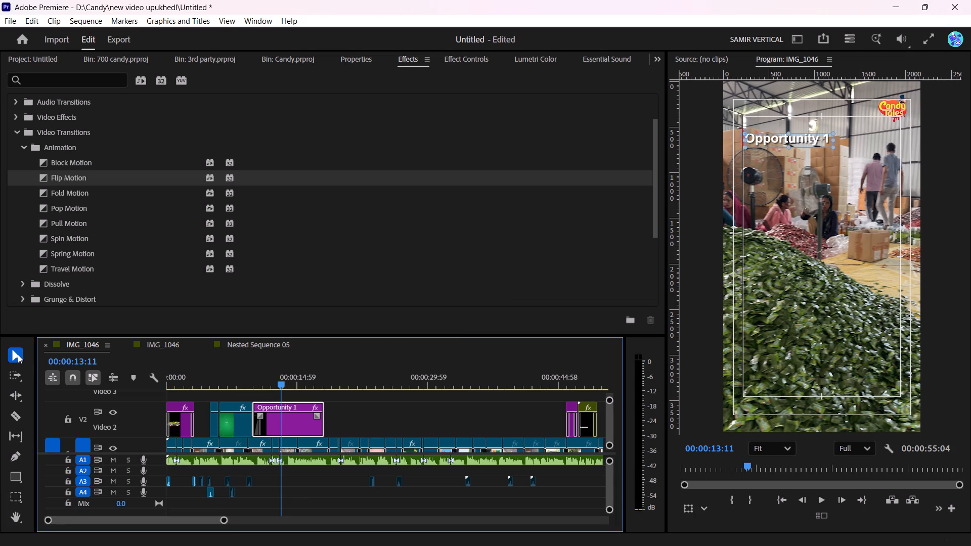
click(347, 416)
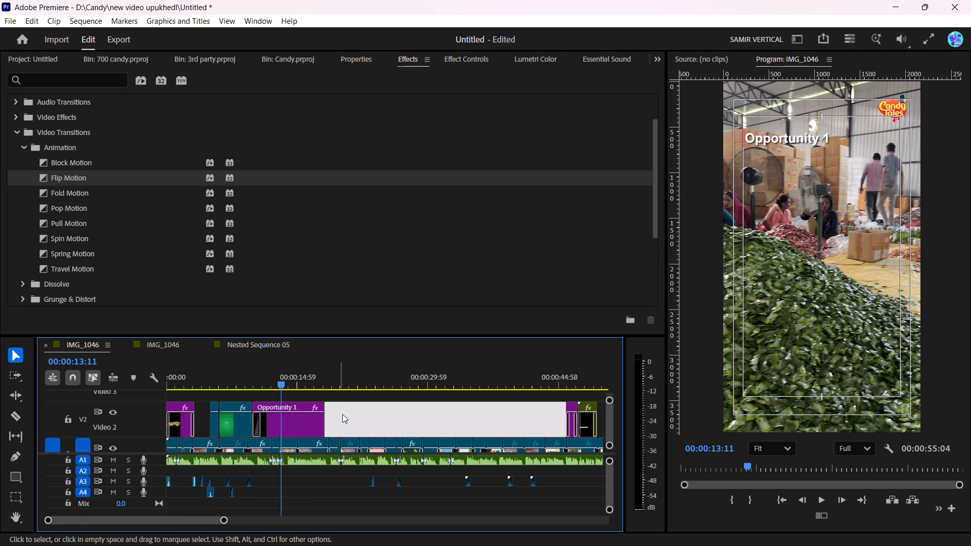
key(t)
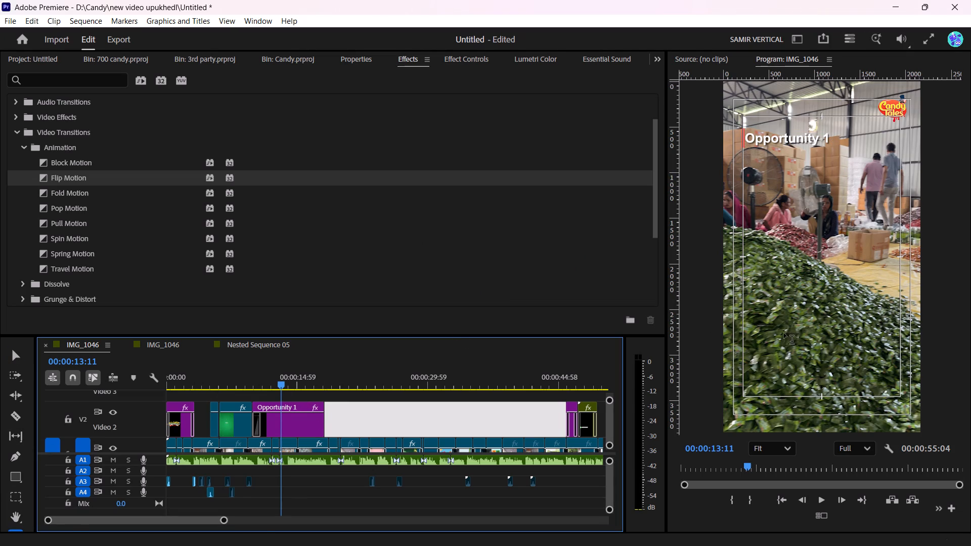
drag(759, 339, 885, 384)
key(ctrl+v)
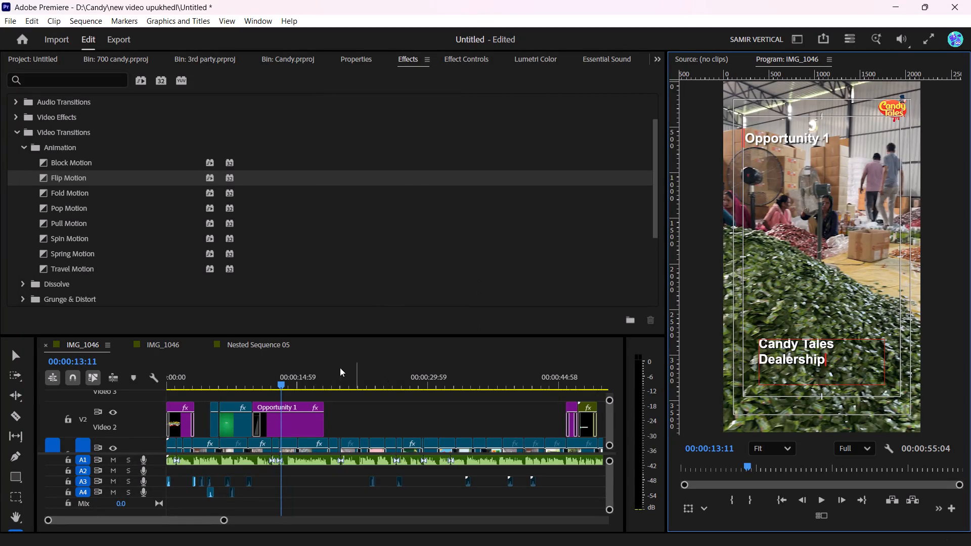
Centre-align the Candy Tales Dealership text, keeping the Arial Bold font.
click(346, 56)
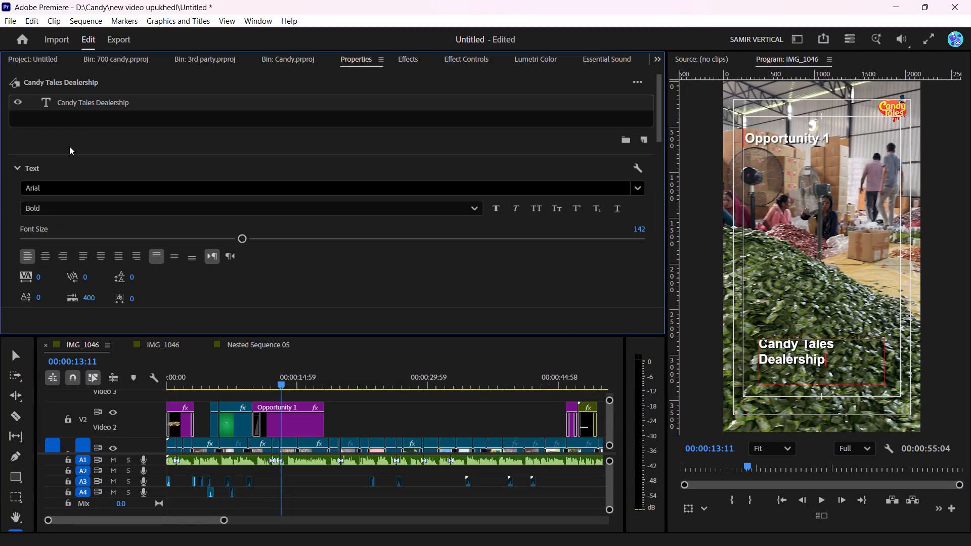
click(92, 104)
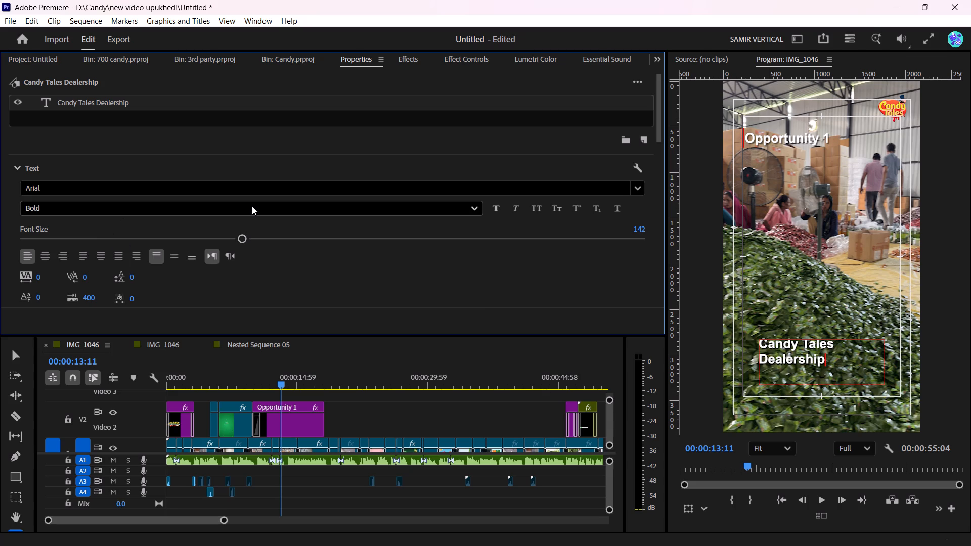
click(252, 206)
click(564, 285)
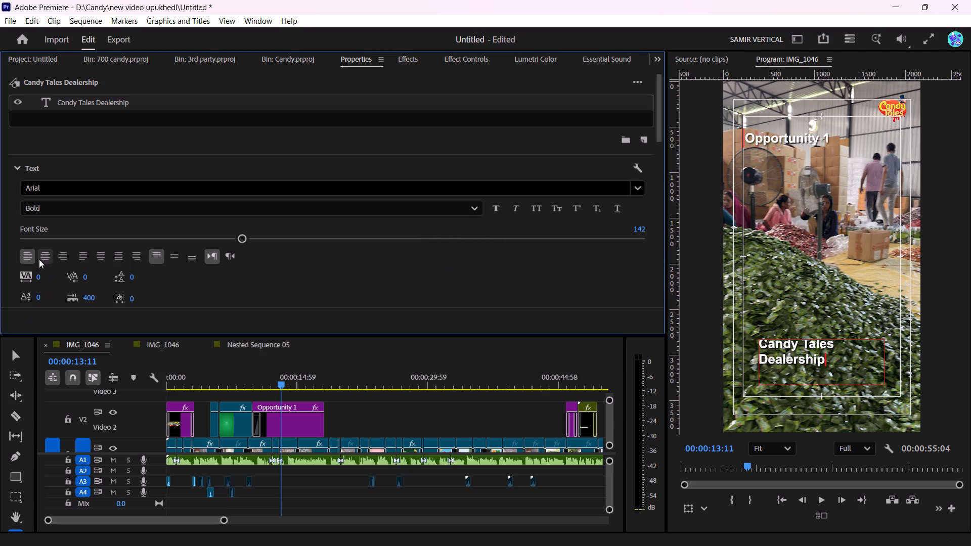
click(40, 259)
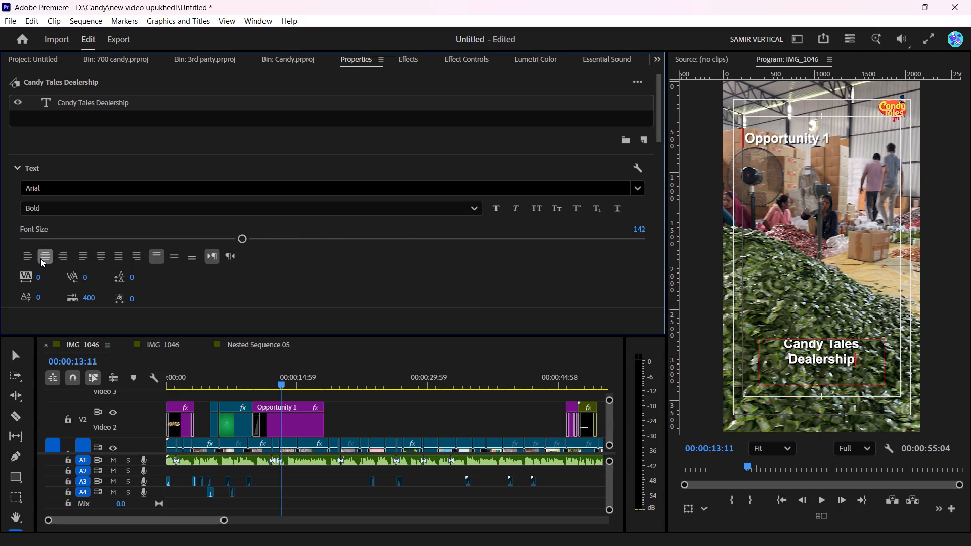
Set the font size of the entire Candy Tales Dealership text to 122.
drag(642, 228, 634, 229)
drag(634, 229, 587, 232)
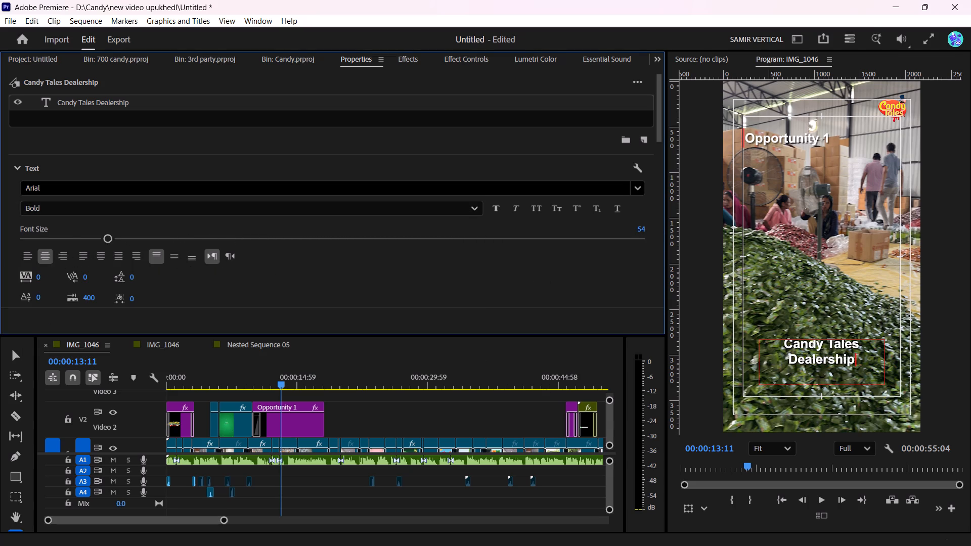
drag(587, 232, 553, 232)
click(93, 104)
click(70, 100)
key(ctrl+a)
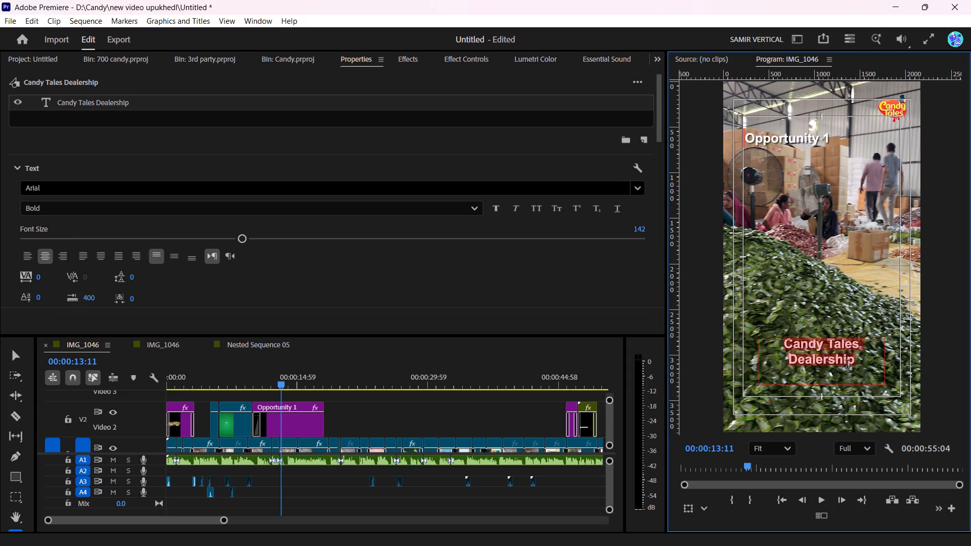
drag(638, 231, 608, 231)
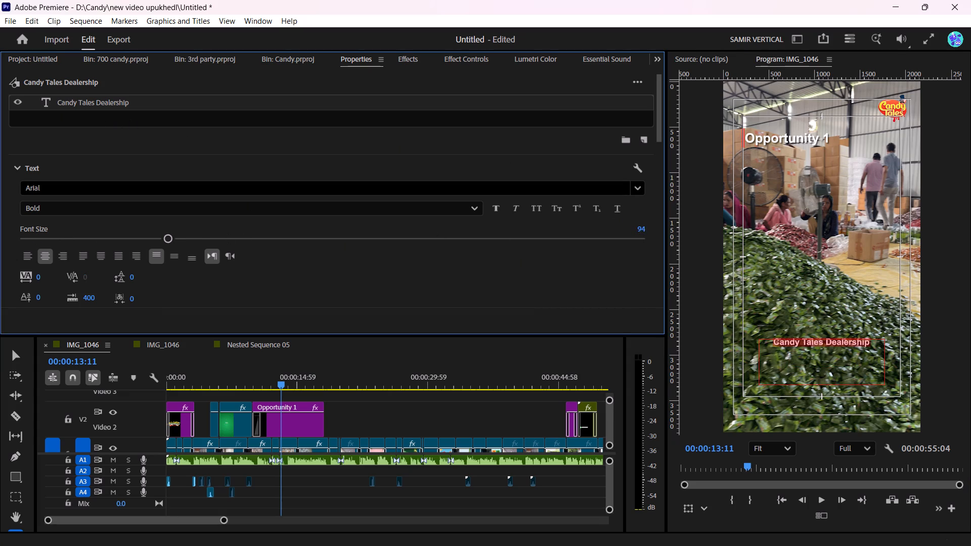
drag(608, 231, 626, 231)
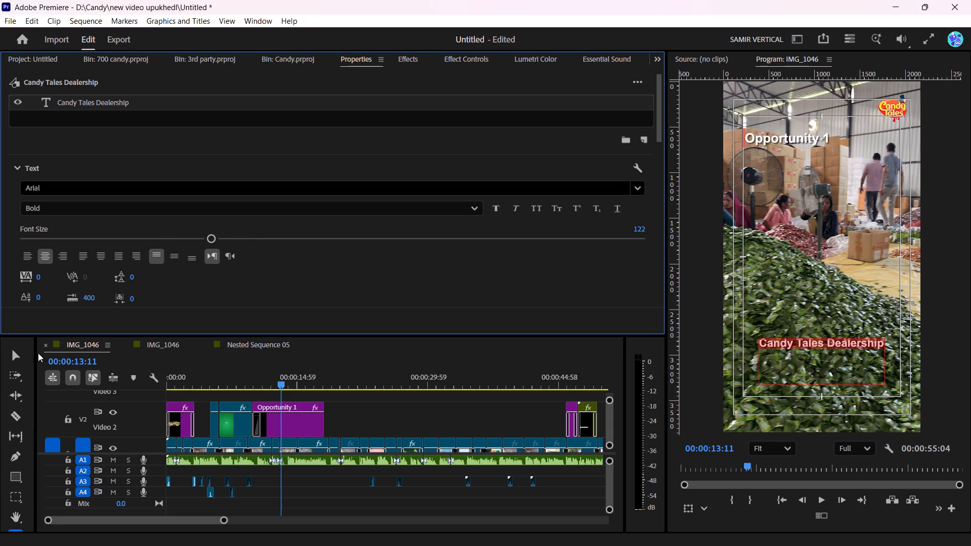
Reduce the height of the Candy Tales Dealership text box to fit its single line.
click(18, 353)
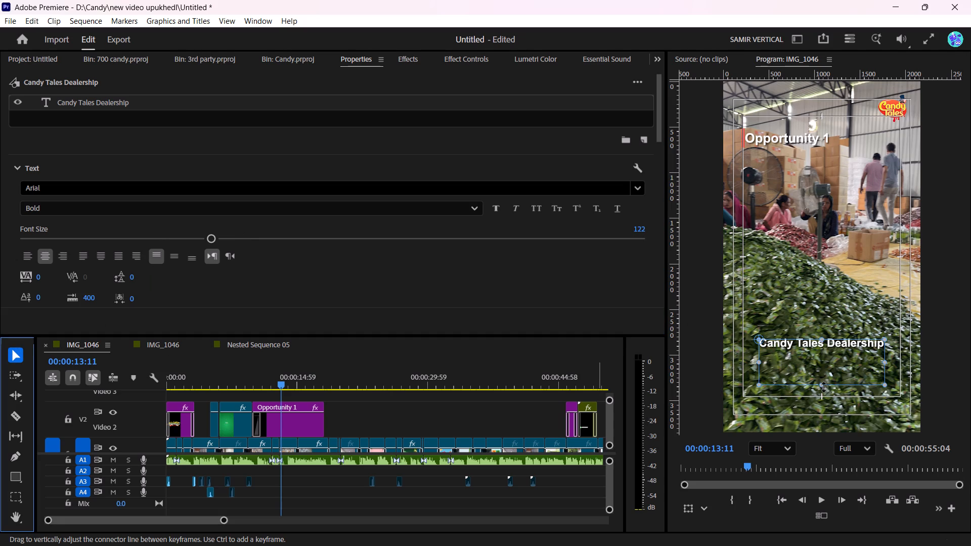
drag(824, 387, 835, 358)
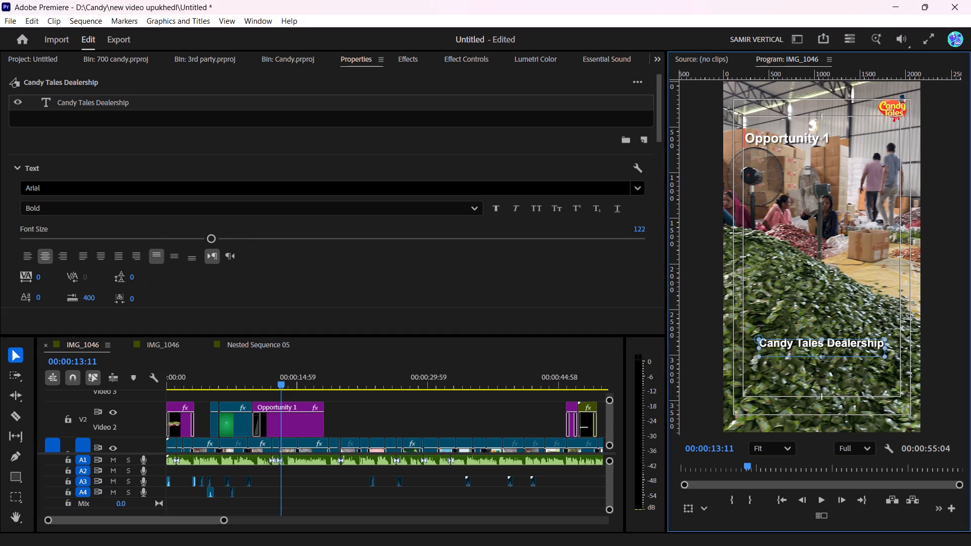
Set the Vector Motion scale of the Candy Tales Dealership graphic to 127.
click(455, 58)
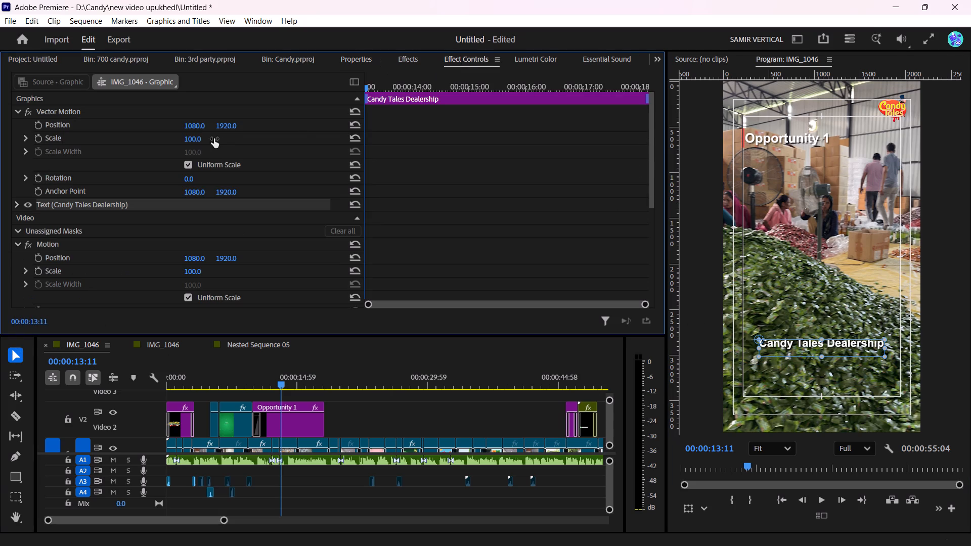
drag(190, 139, 210, 142)
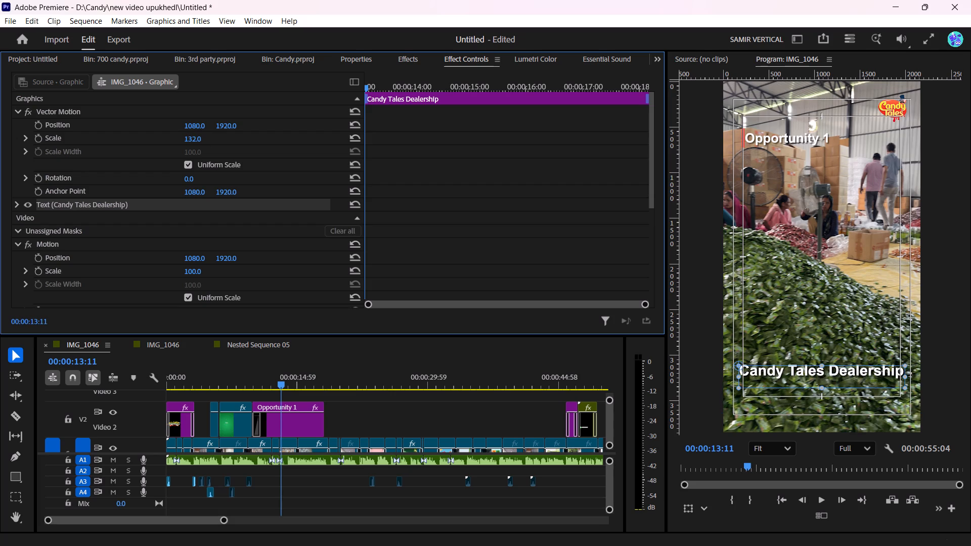
drag(210, 142, 207, 142)
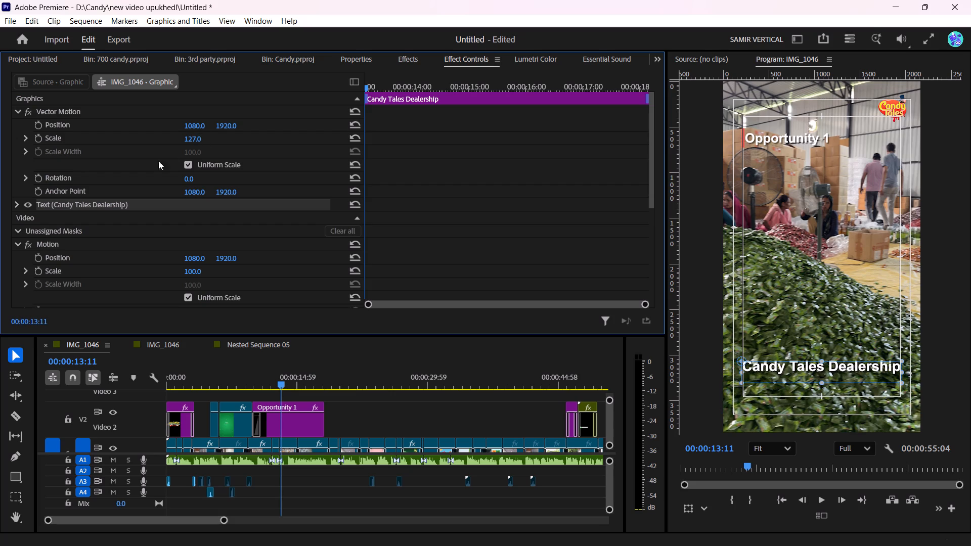
Make the Candy Tales Dealership text box taller and slightly narrower so the text wraps onto two lines.
click(121, 58)
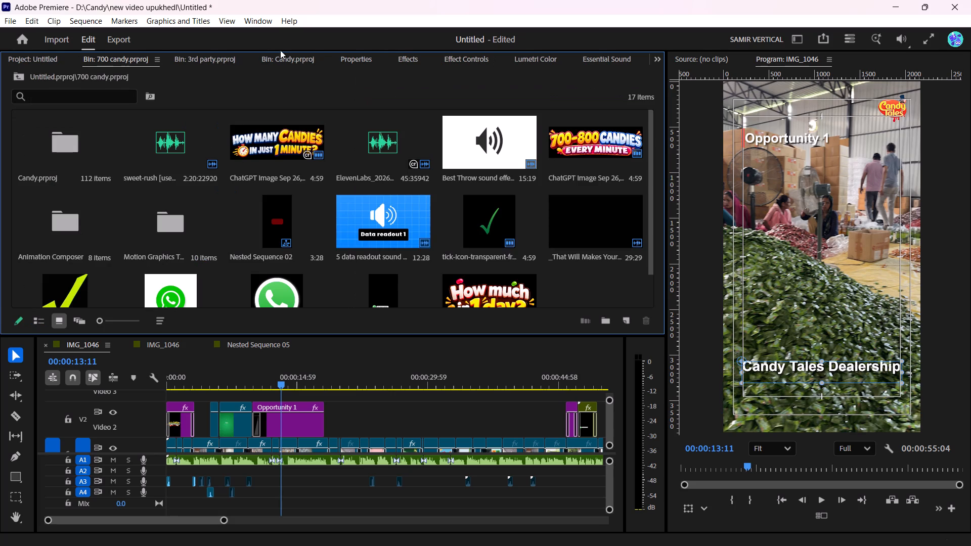
click(360, 61)
scroll(137, 150, up, 4)
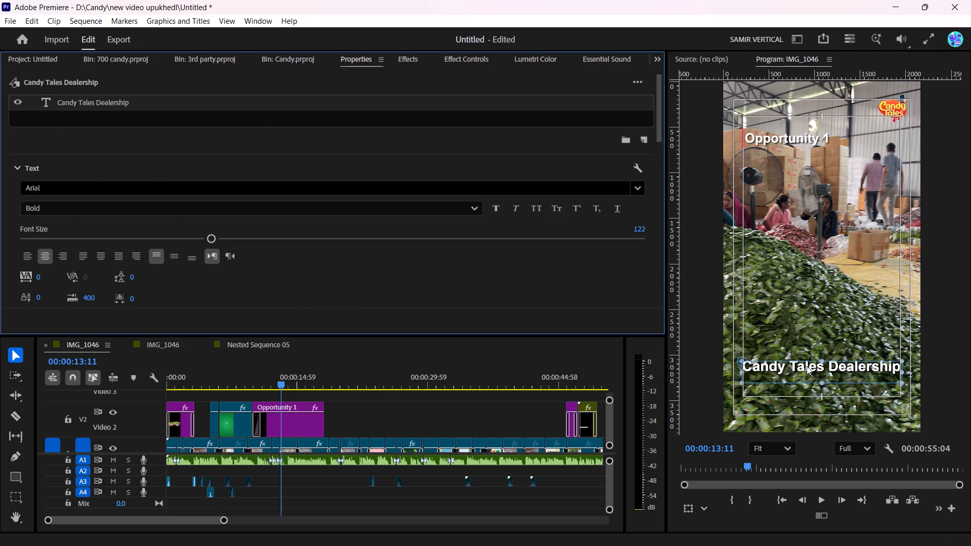
drag(824, 384, 824, 397)
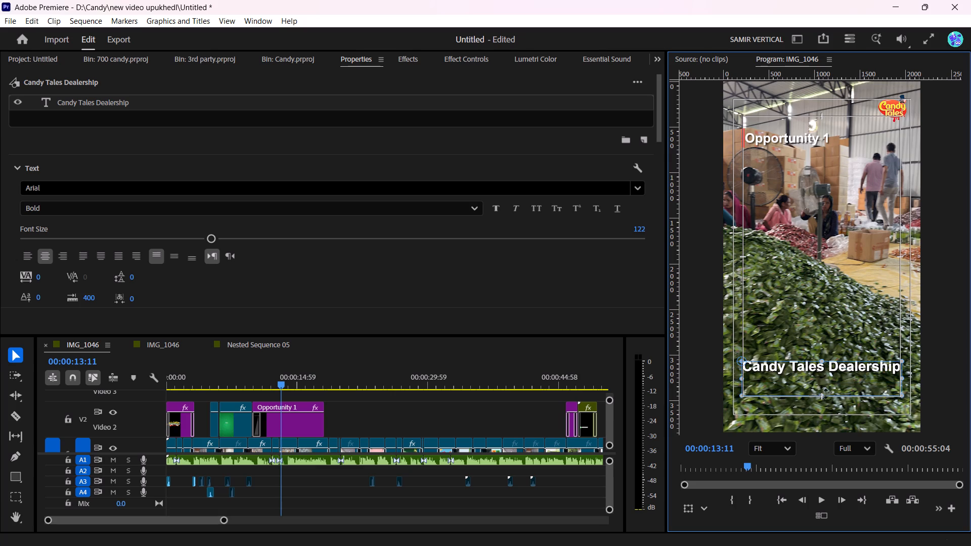
drag(898, 378, 890, 378)
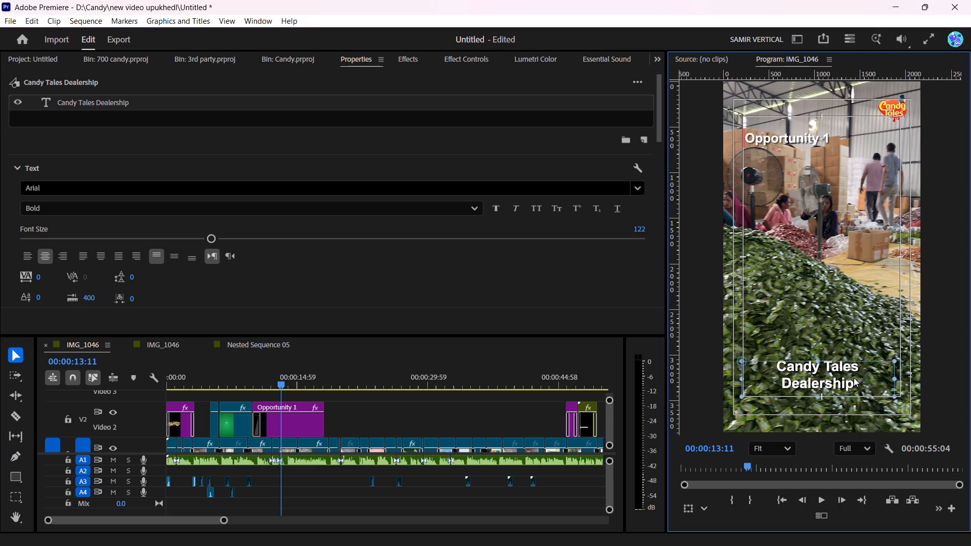
Move the two-line Candy Tales Dealership text slightly up and centre it horizontally within the lower safe margins.
drag(854, 378, 859, 375)
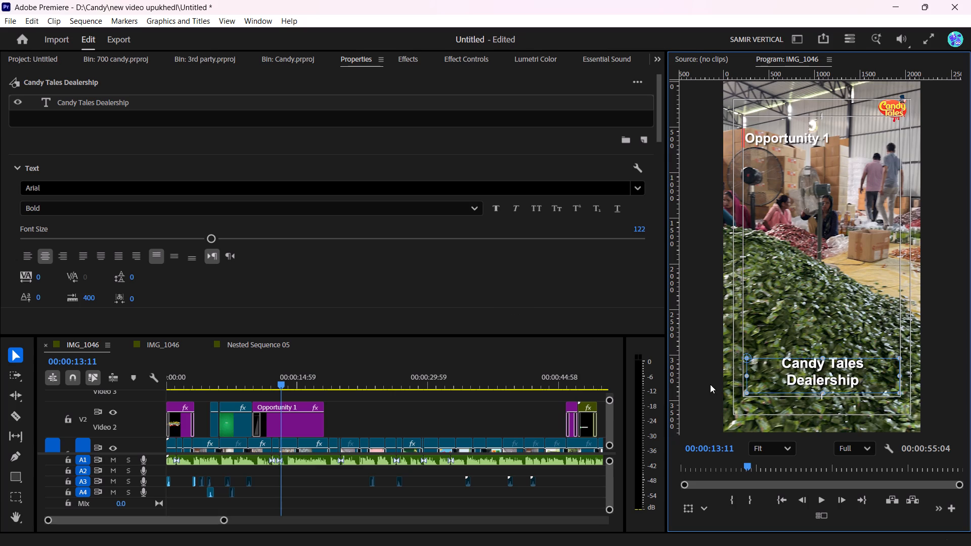
drag(826, 379, 823, 378)
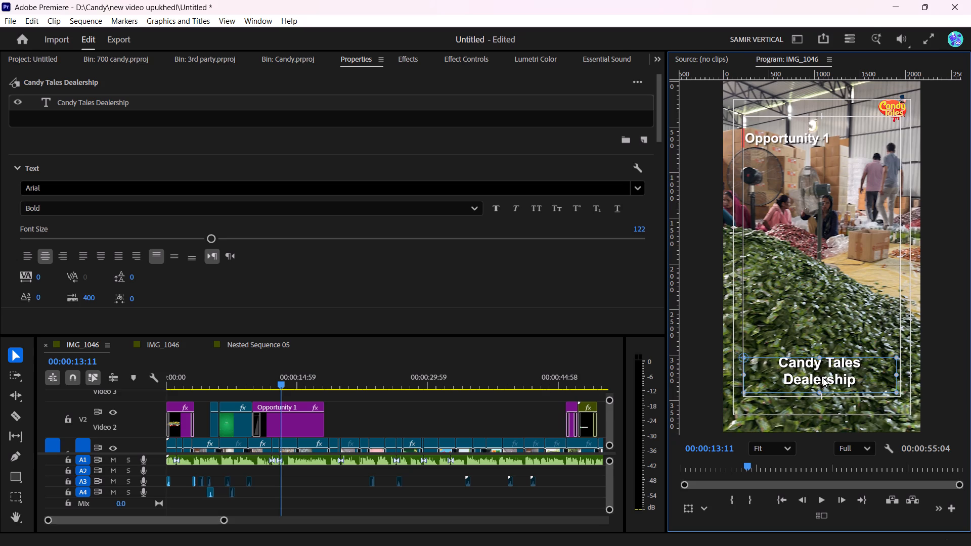
drag(823, 378, 825, 375)
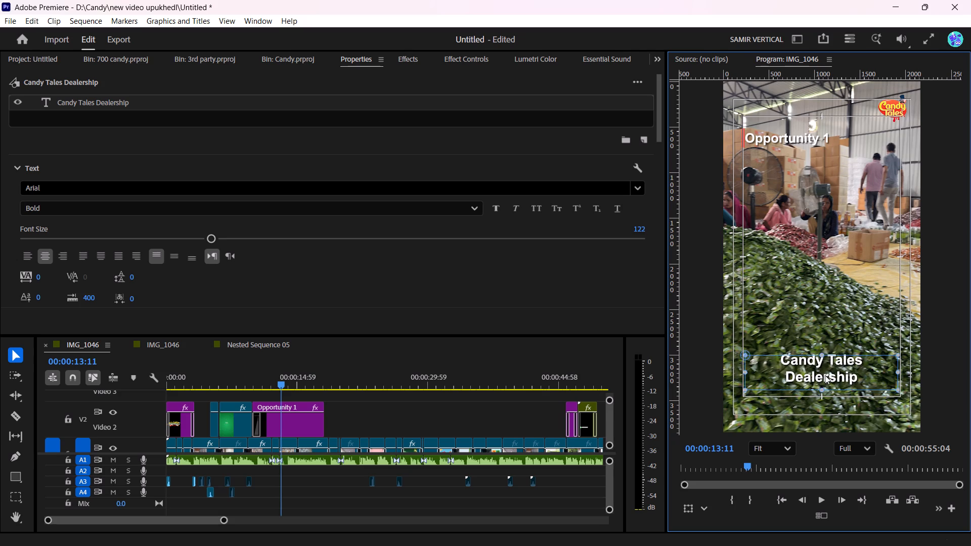
drag(825, 375, 825, 372)
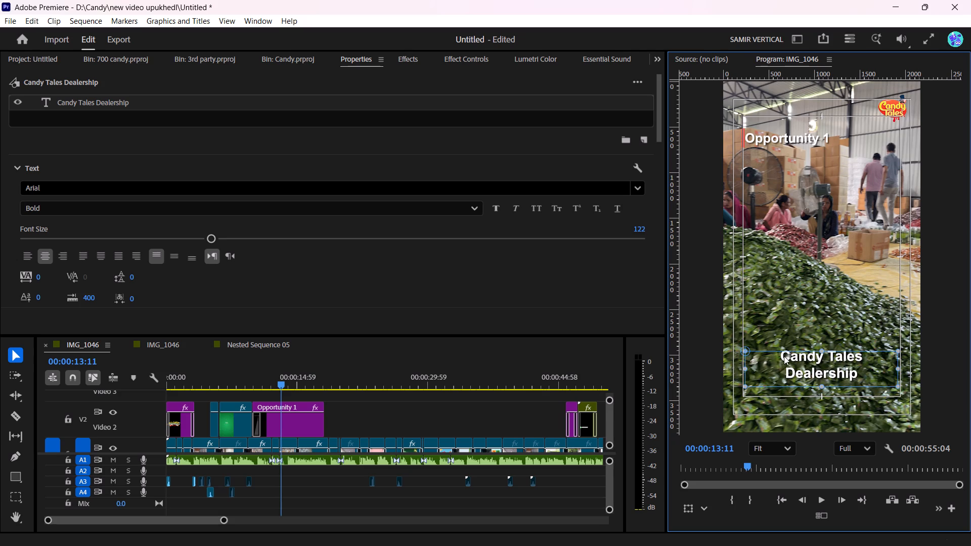
Set the font size of the Candy Tales Dealership text to 136.
click(136, 207)
click(136, 207)
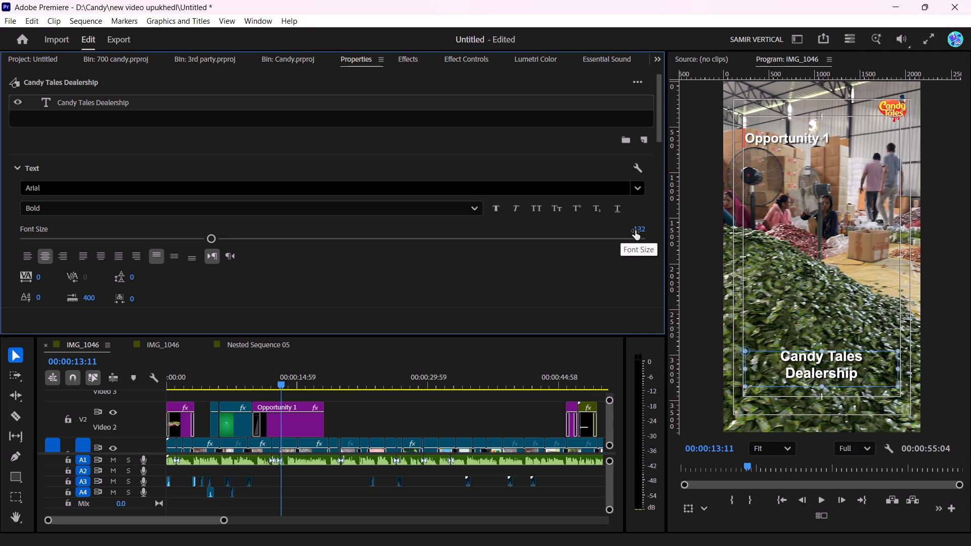
drag(639, 231, 646, 228)
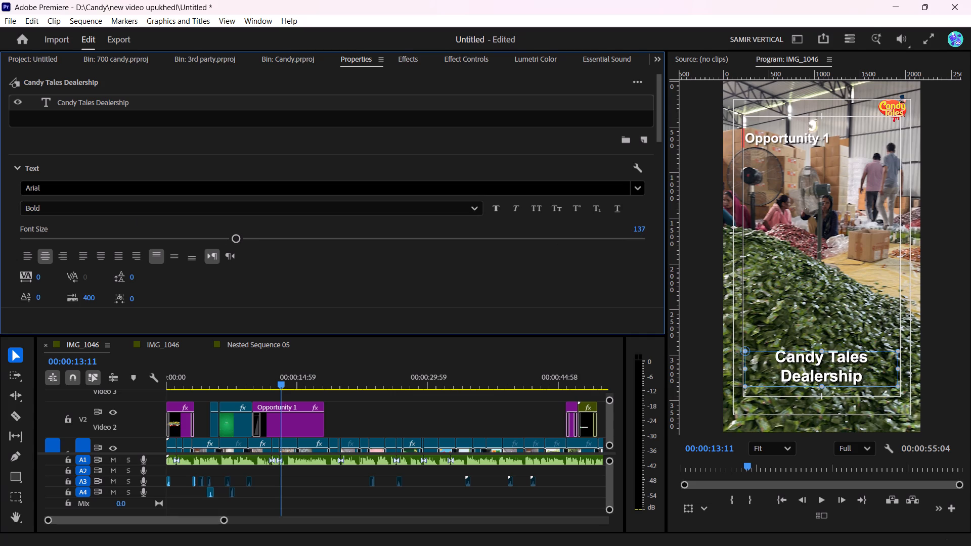
drag(646, 228, 644, 227)
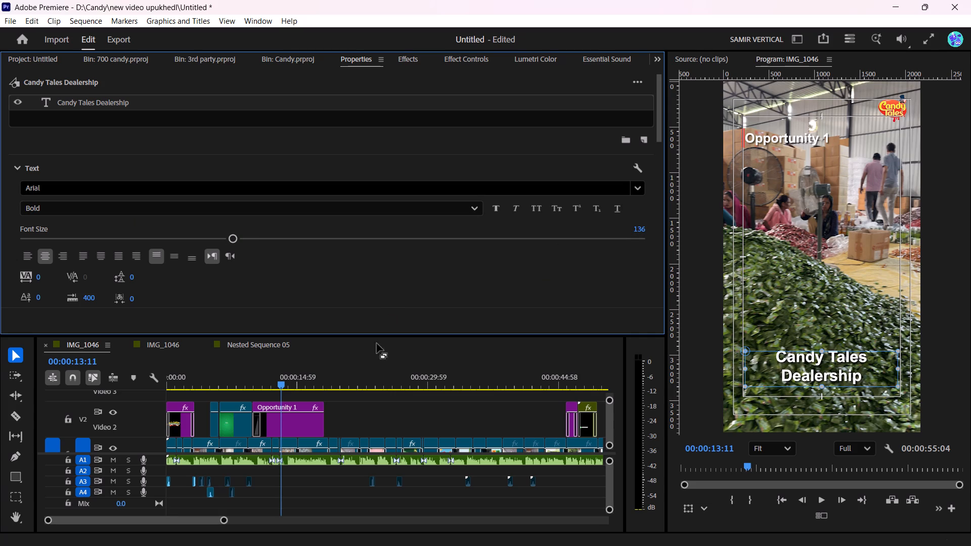
Move the Candy Tales Dealership title clip down from video track V6 to V3, directly above the Opportunity 1 clip.
ctrl+scroll(298, 415, up, 3)
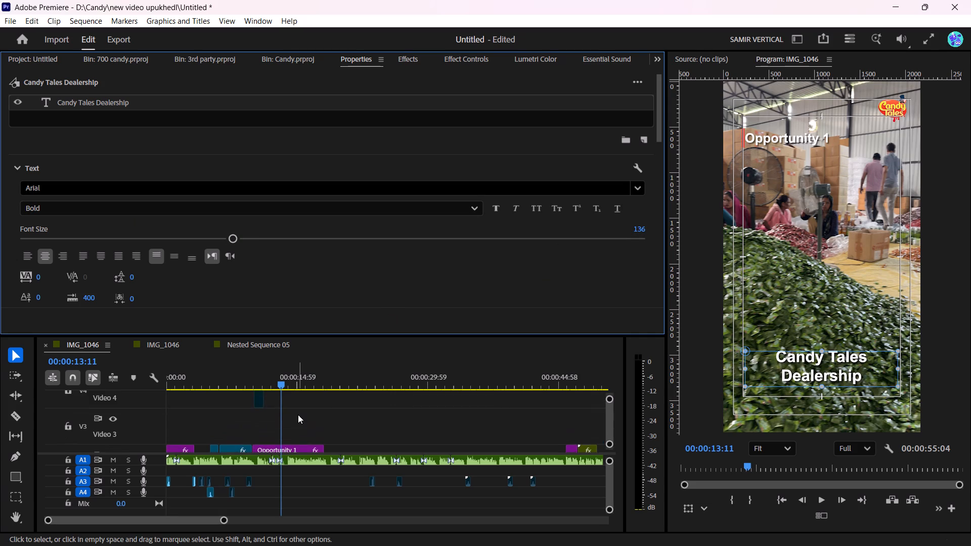
ctrl+scroll(298, 415, up, 10)
drag(300, 417, 300, 418)
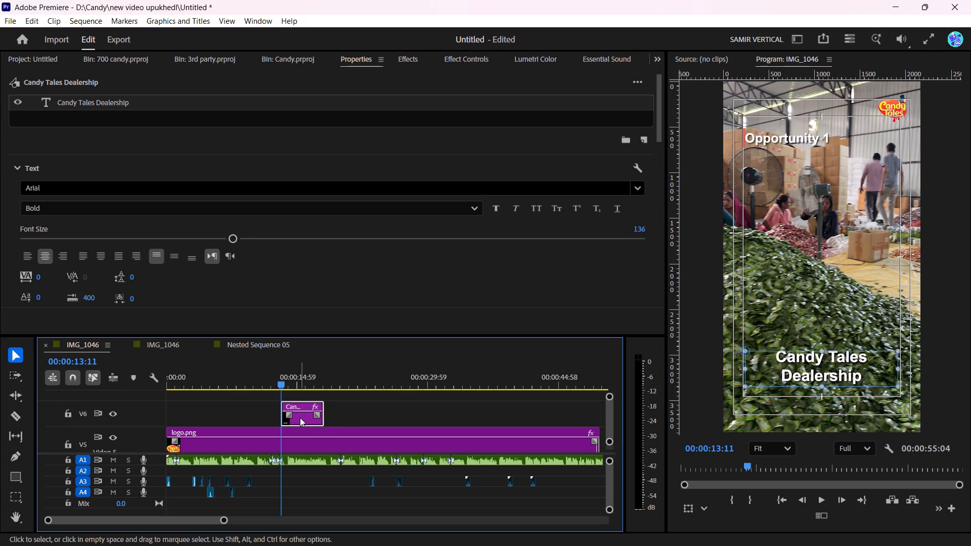
drag(300, 418, 304, 410)
ctrl+scroll(304, 409, down, 2)
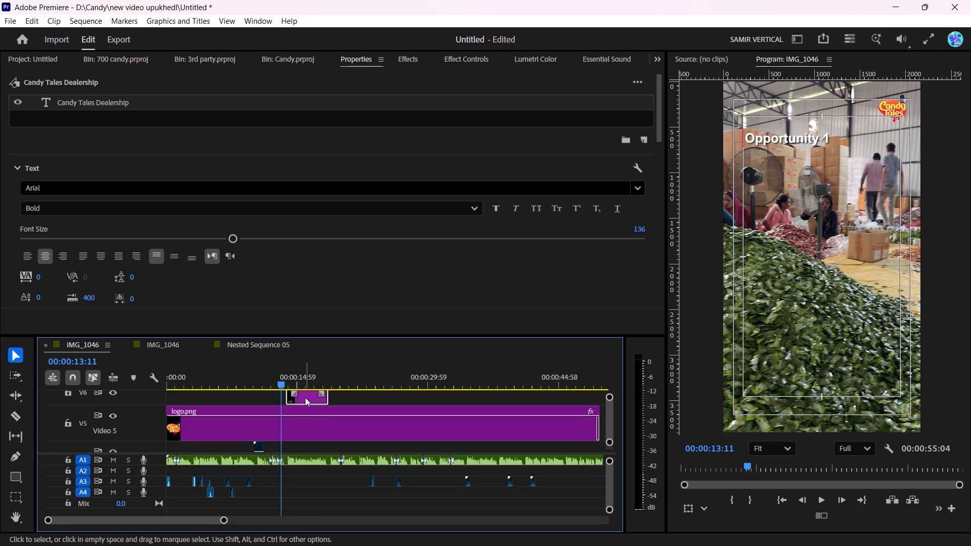
drag(305, 397, 307, 445)
ctrl+scroll(307, 436, down, 6)
drag(305, 403, 305, 439)
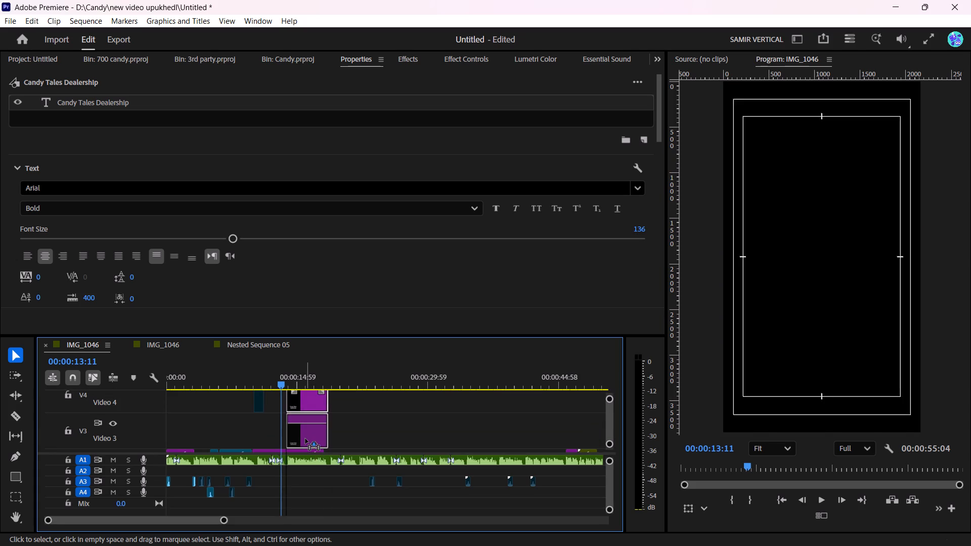
drag(305, 439, 305, 440)
ctrl+scroll(306, 433, down, 4)
ctrl+scroll(306, 431, up, 1)
Shift the Candy Tales Dealership clip earlier on V3 to start at about 00:00:12, checking its timing against playback.
click(271, 384)
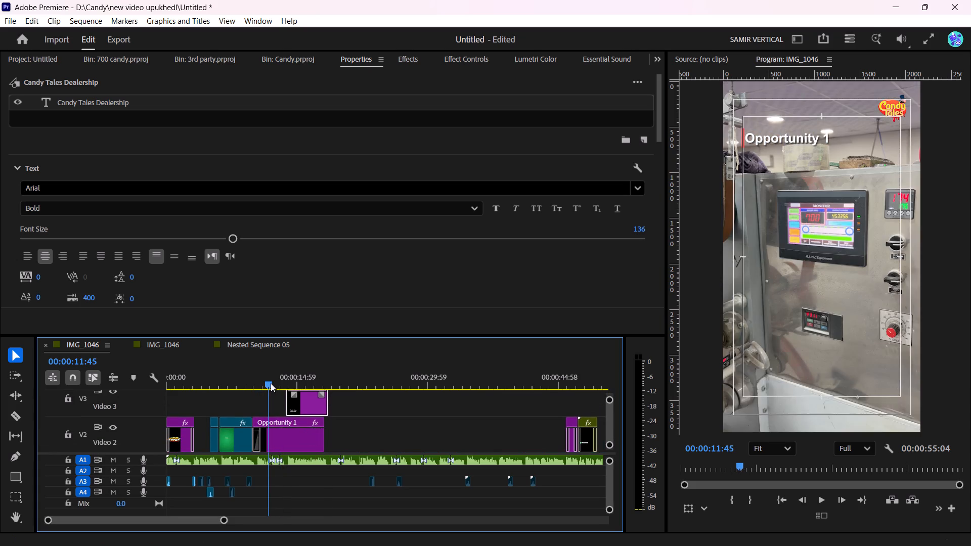
key(space)
key(space)
drag(310, 404, 291, 406)
click(250, 384)
key(space)
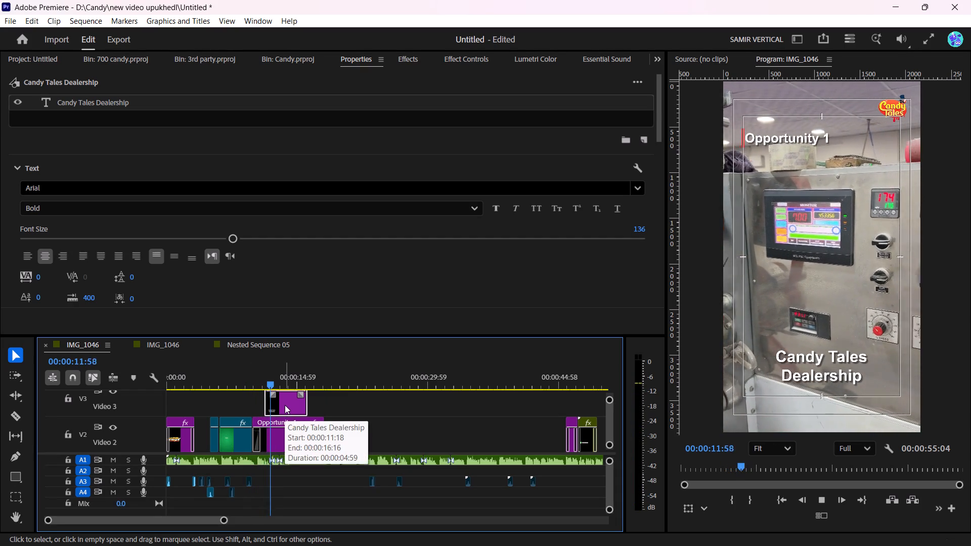
key(space)
drag(285, 405, 291, 404)
key(space)
key(space)
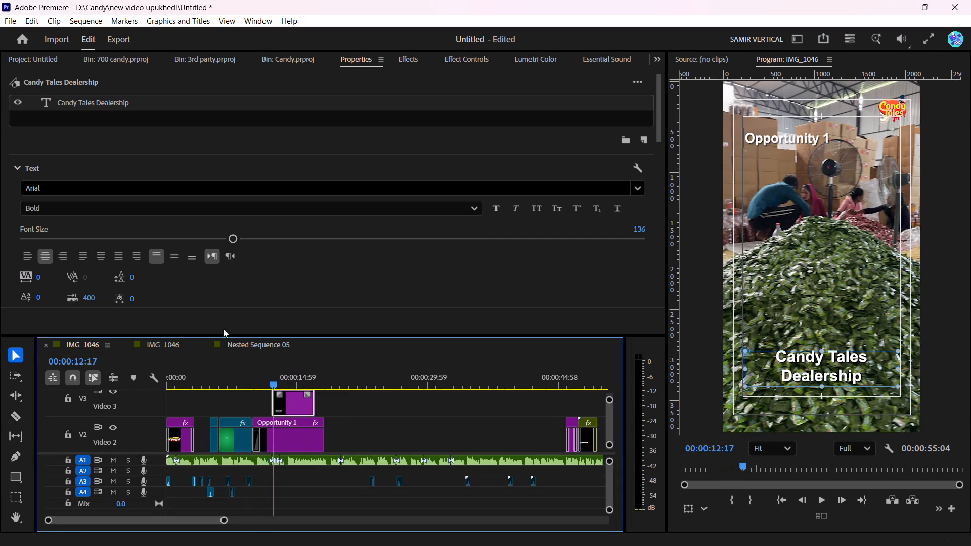
Extend the start of the Candy Tales Dealership clip about half a second earlier.
alt+scroll(271, 399, up, 7)
drag(272, 400, 269, 398)
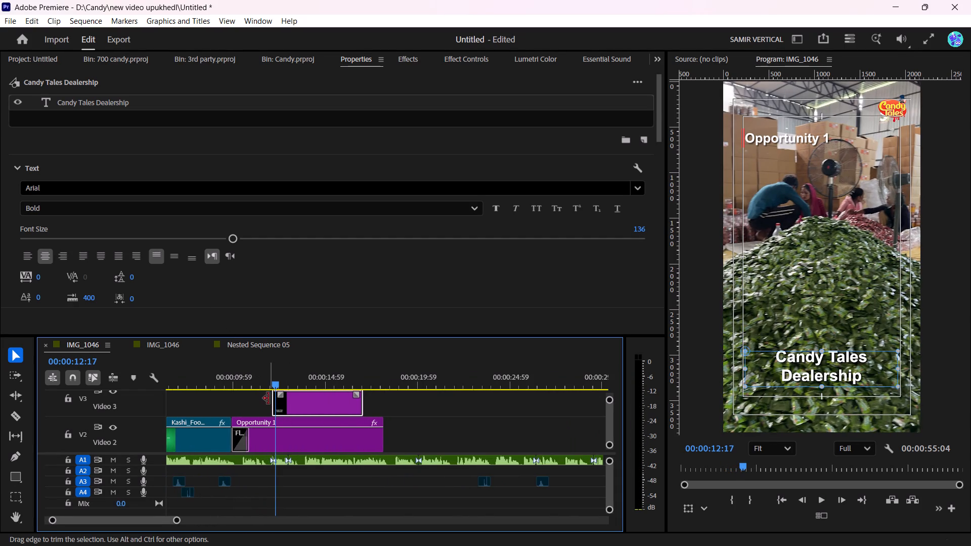
drag(269, 398, 255, 398)
drag(274, 405, 266, 405)
drag(266, 405, 264, 407)
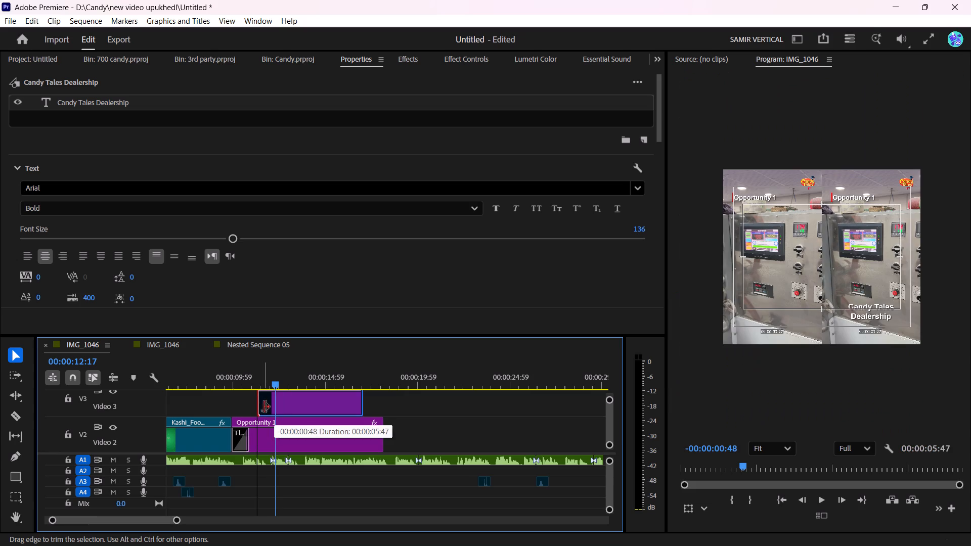
drag(264, 407, 268, 405)
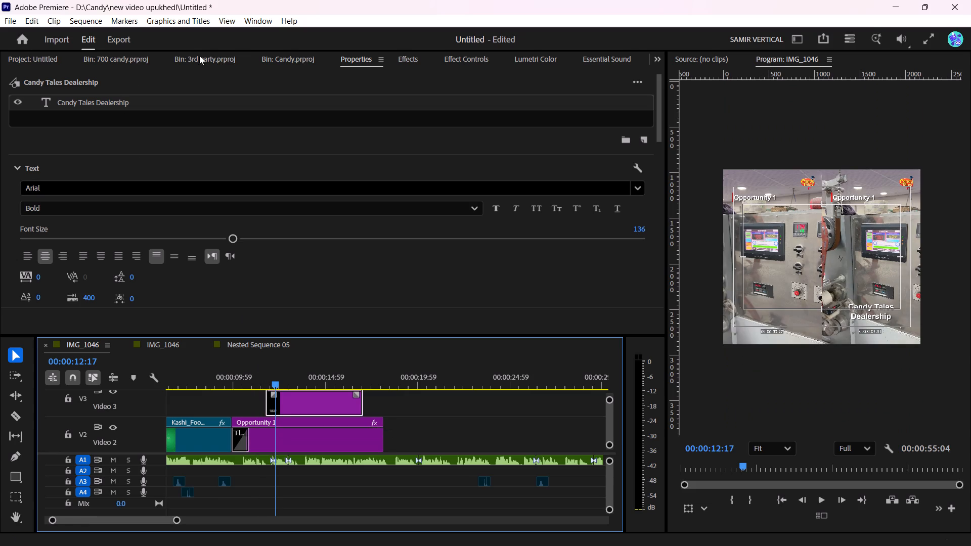
Apply the Pop Motion transition to the start of the Candy Tales Dealership clip and preview it.
click(404, 60)
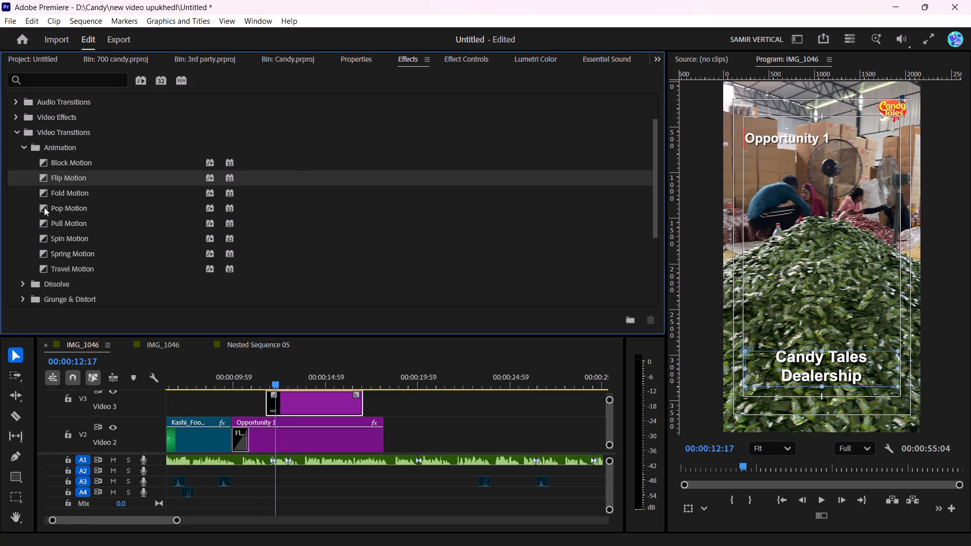
drag(61, 209, 274, 405)
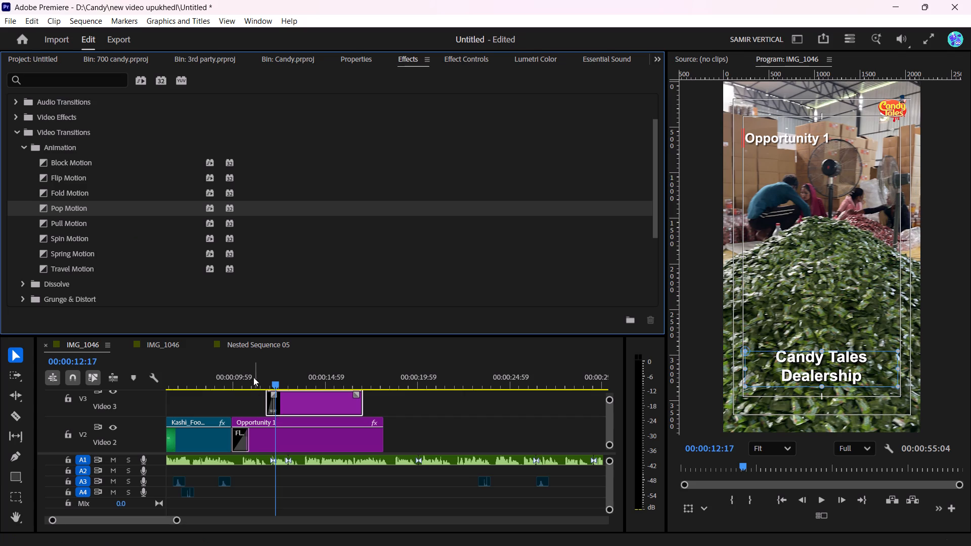
click(252, 374)
key(space)
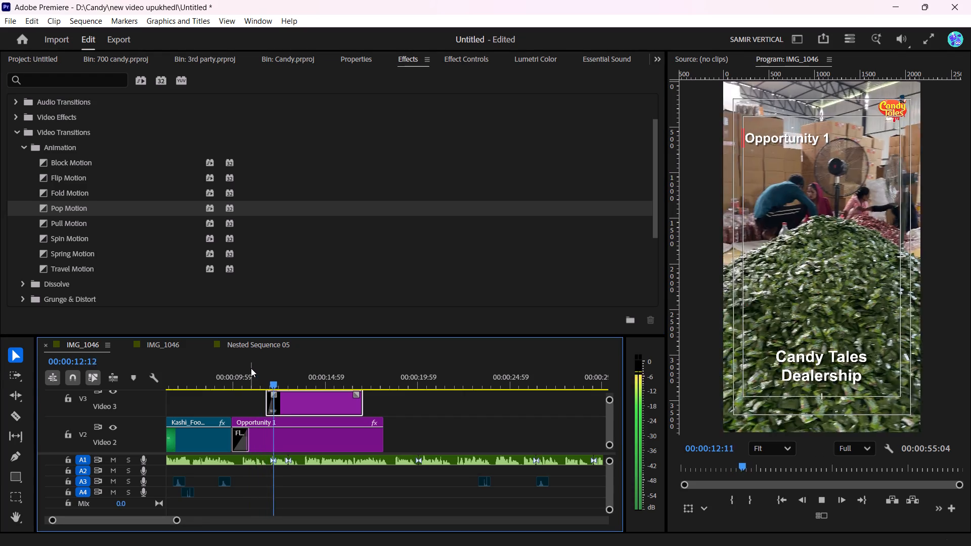
click(274, 395)
click(266, 382)
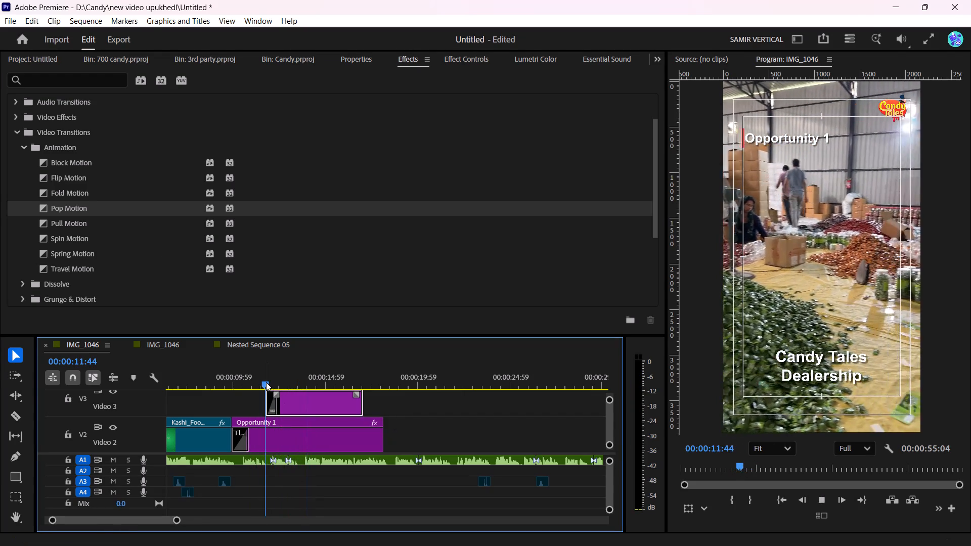
key(space)
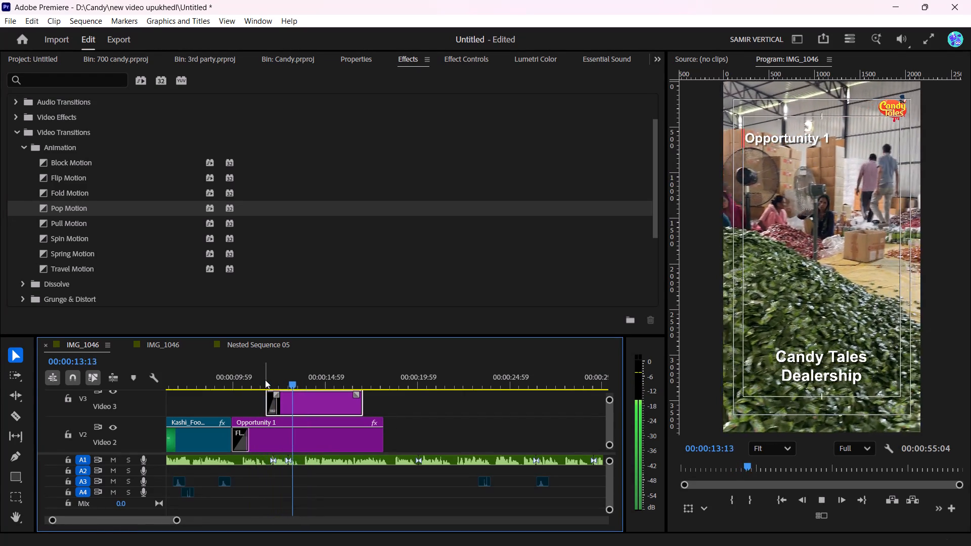
Extend the end of the Candy Tales Dealership clip to line up with the end of Opportunity 1, and play it back.
alt+scroll(316, 466, down, 6)
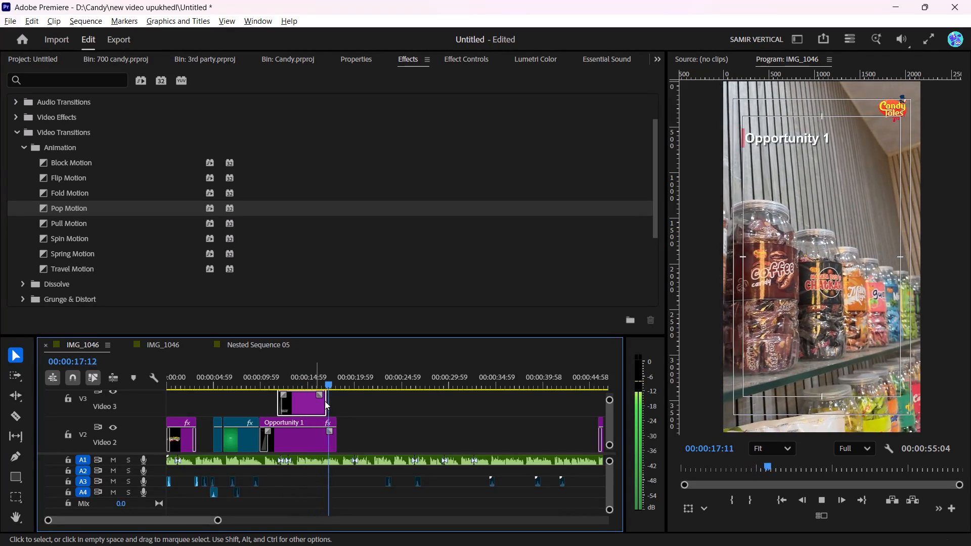
key(space)
click(334, 404)
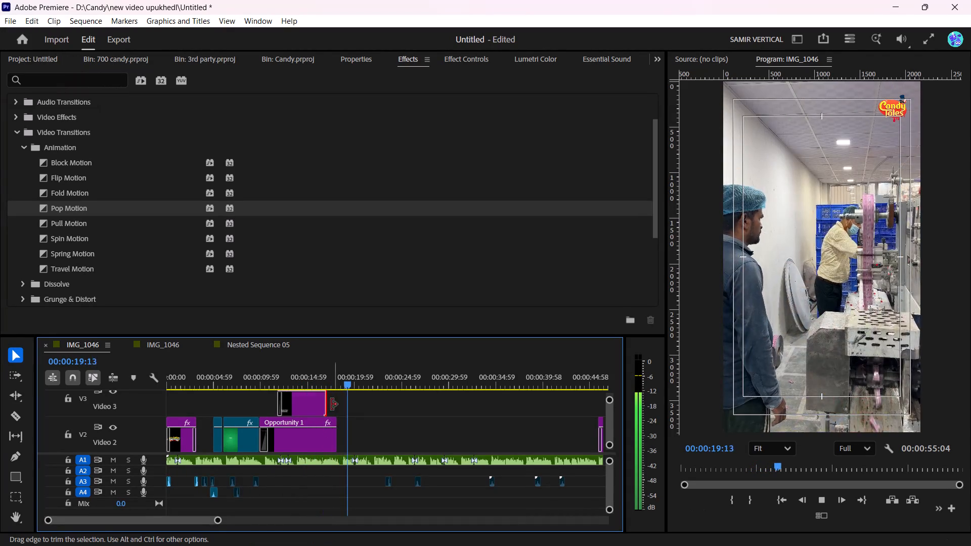
drag(325, 401, 333, 401)
key(space)
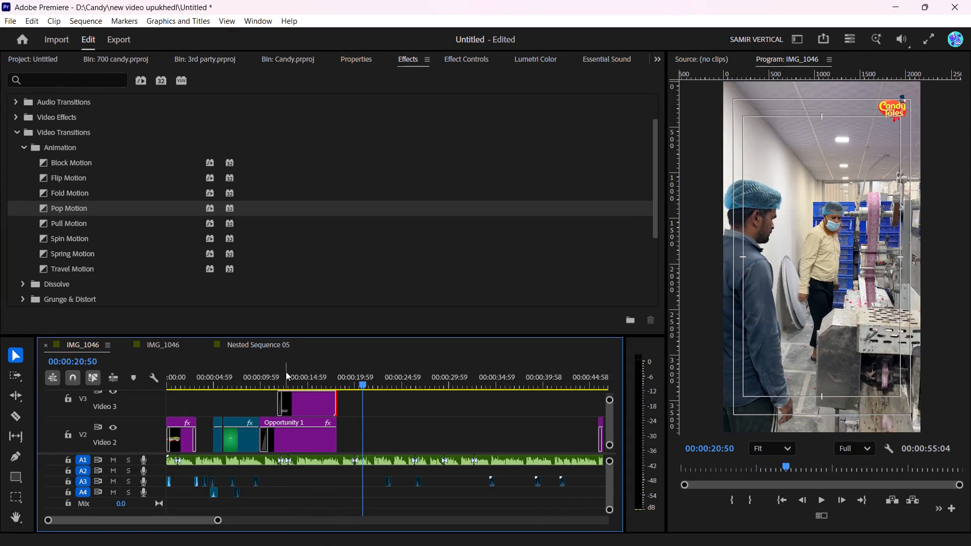
click(286, 372)
key(space)
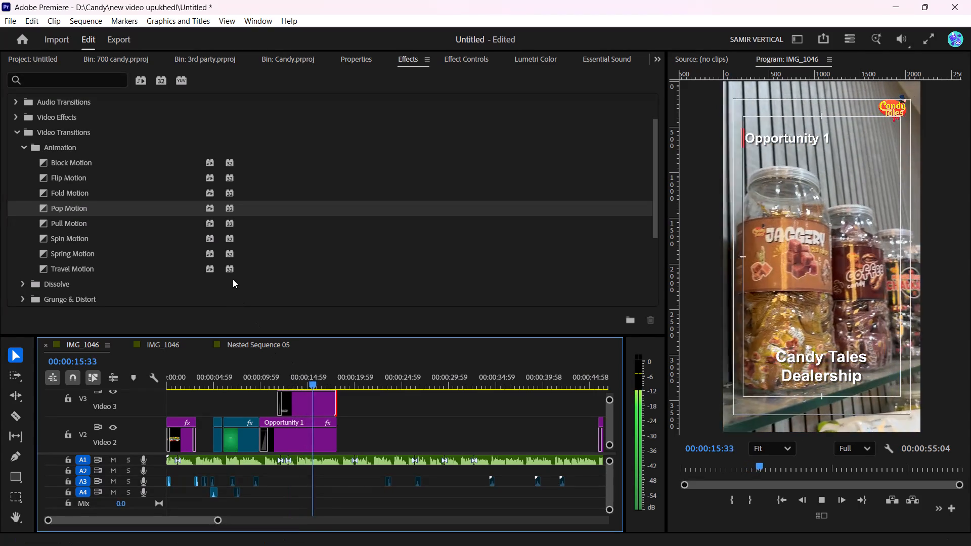
key(space)
Duplicate the Candy Tales Dealership clip on V3, placing the copy right after the original.
drag(372, 404, 329, 431)
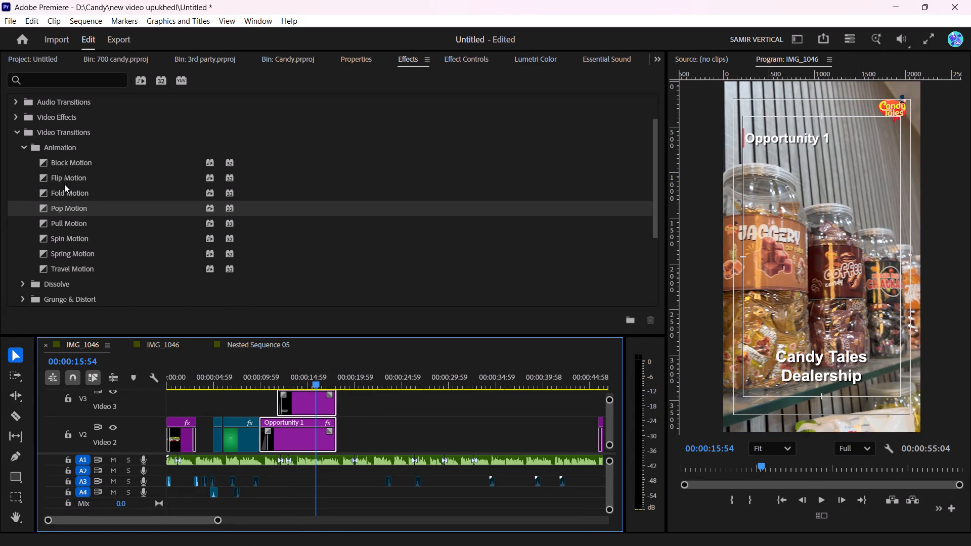
click(374, 441)
click(297, 405)
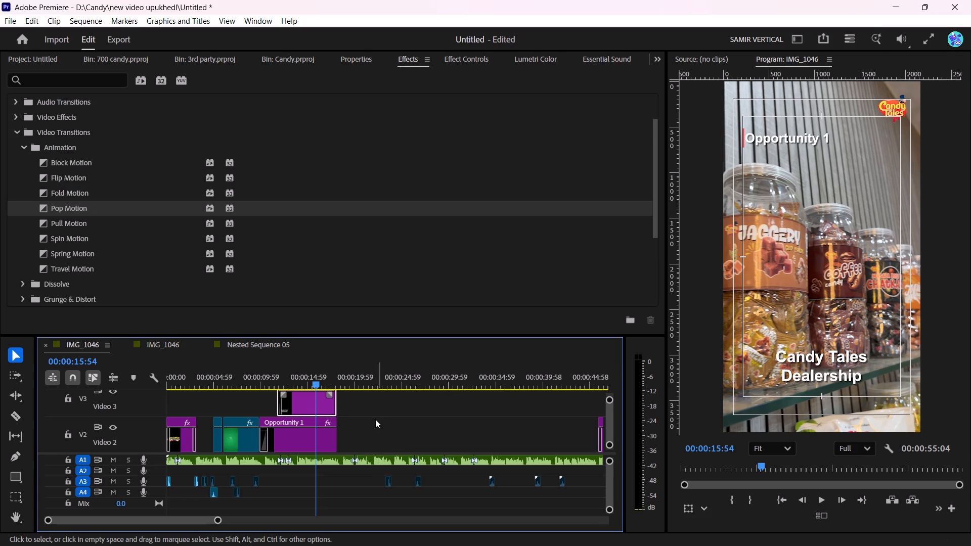
key(space)
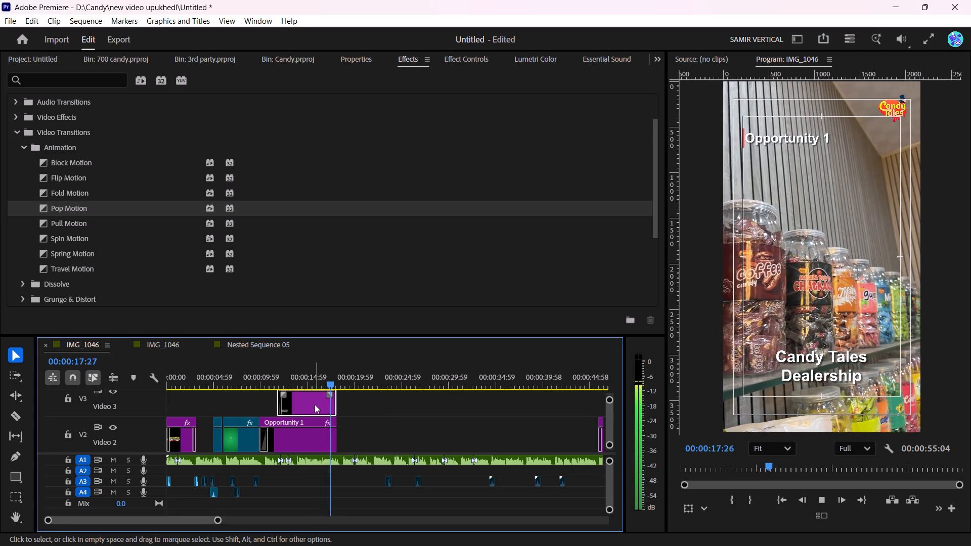
alt+drag(314, 404, 377, 408)
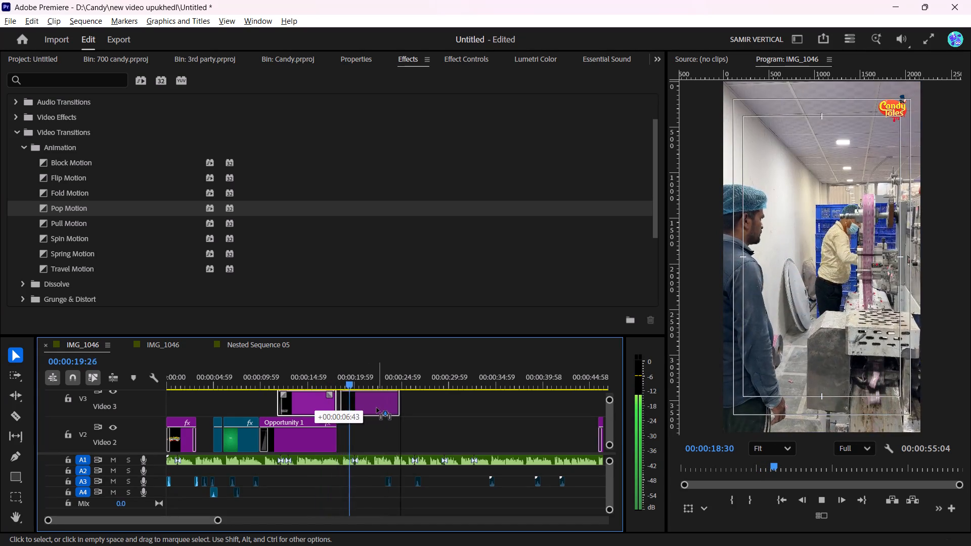
alt+drag(377, 408, 373, 408)
key(space)
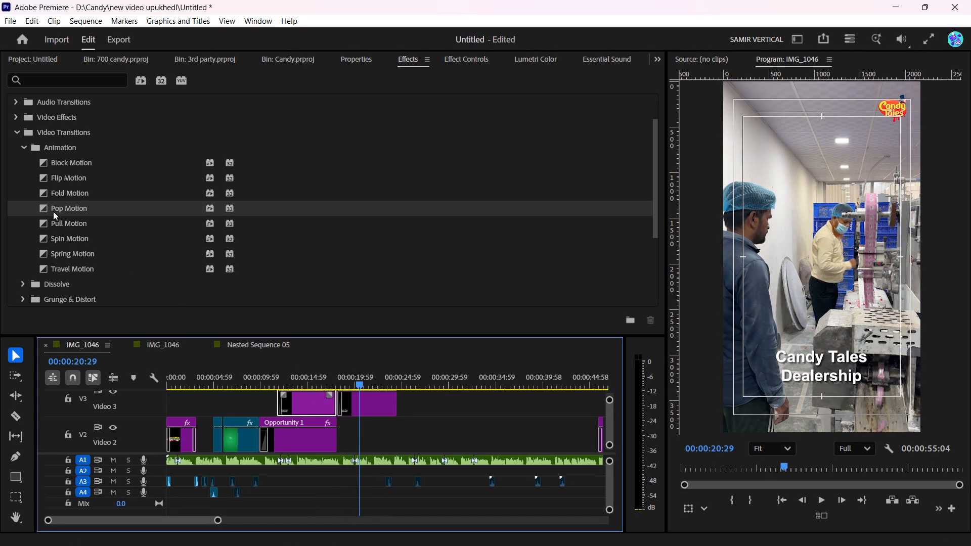
Apply the Flip Motion transition to the end of the first Candy Tales Dealership clip.
drag(63, 209, 332, 397)
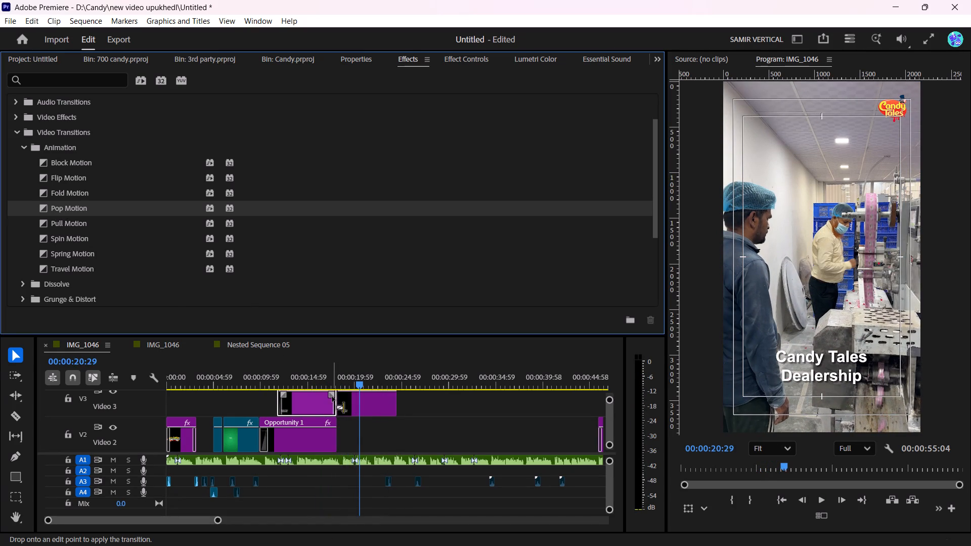
drag(332, 397, 81, 209)
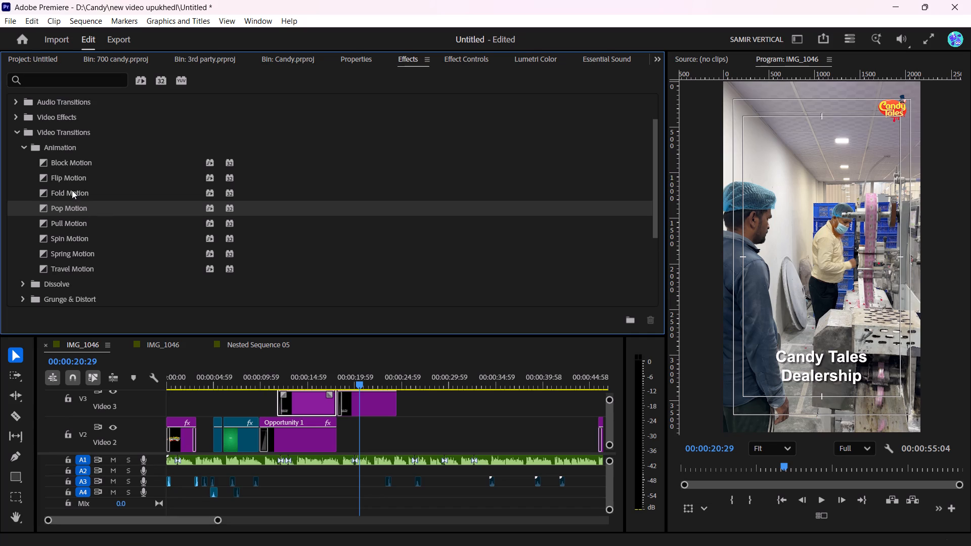
drag(71, 179, 336, 408)
alt+scroll(338, 409, up, 17)
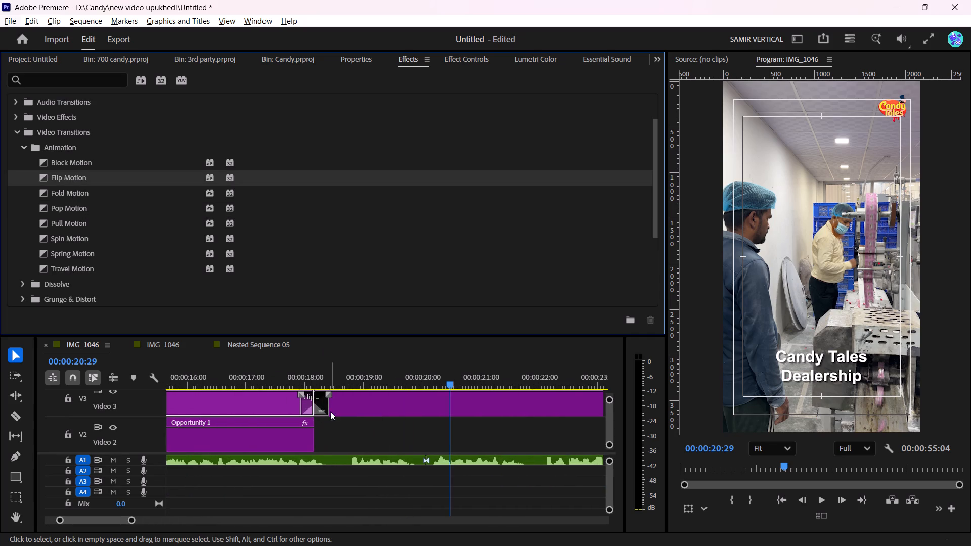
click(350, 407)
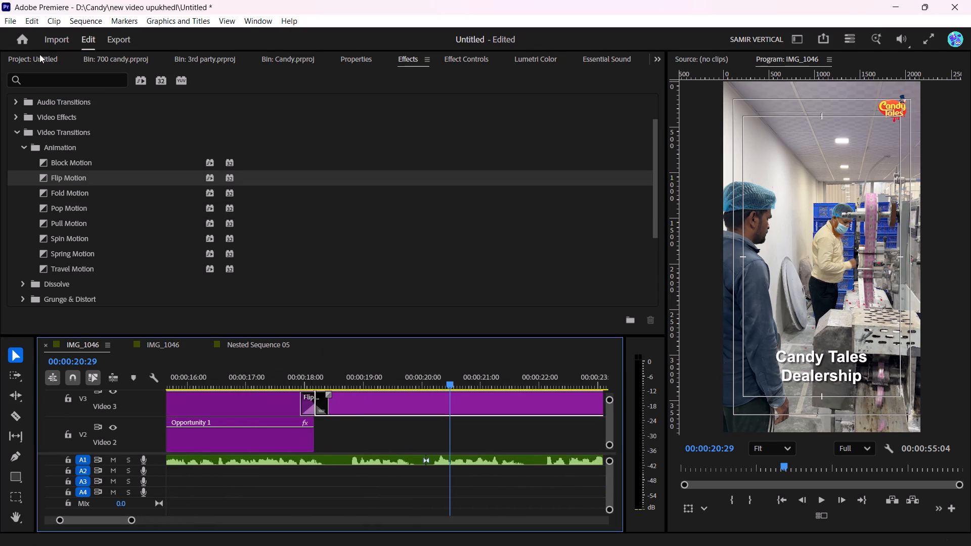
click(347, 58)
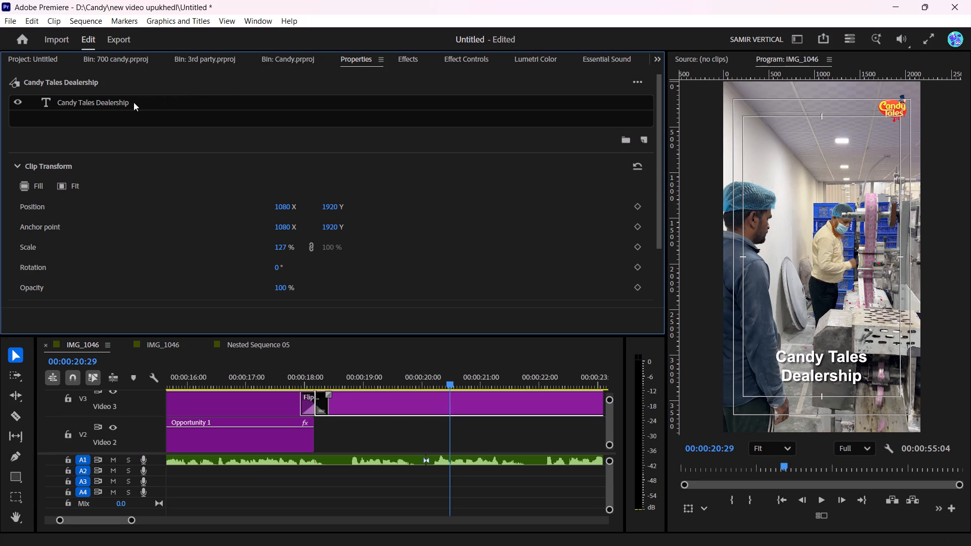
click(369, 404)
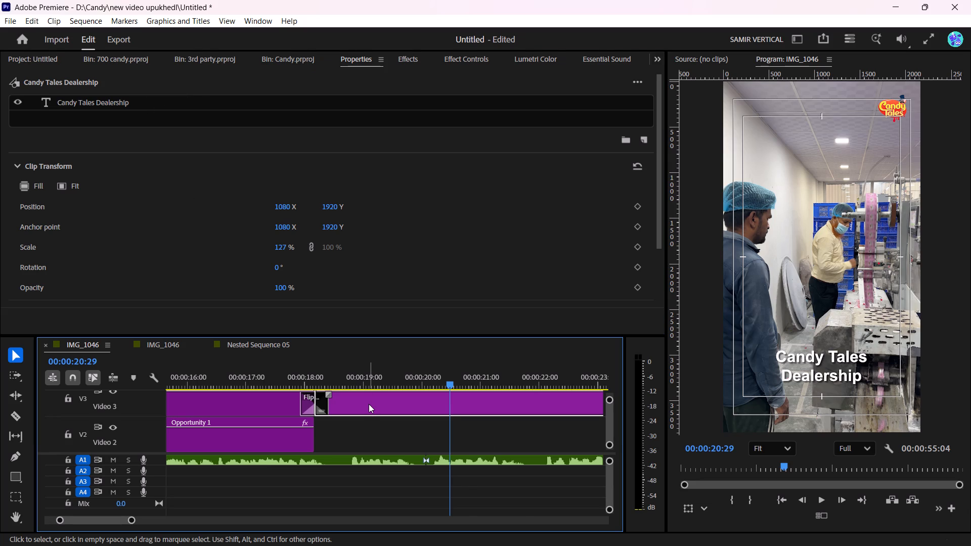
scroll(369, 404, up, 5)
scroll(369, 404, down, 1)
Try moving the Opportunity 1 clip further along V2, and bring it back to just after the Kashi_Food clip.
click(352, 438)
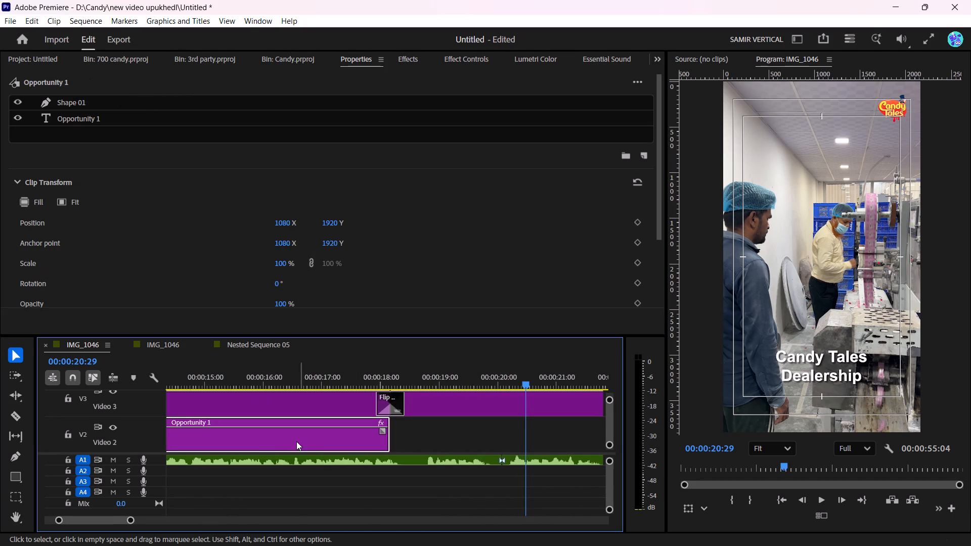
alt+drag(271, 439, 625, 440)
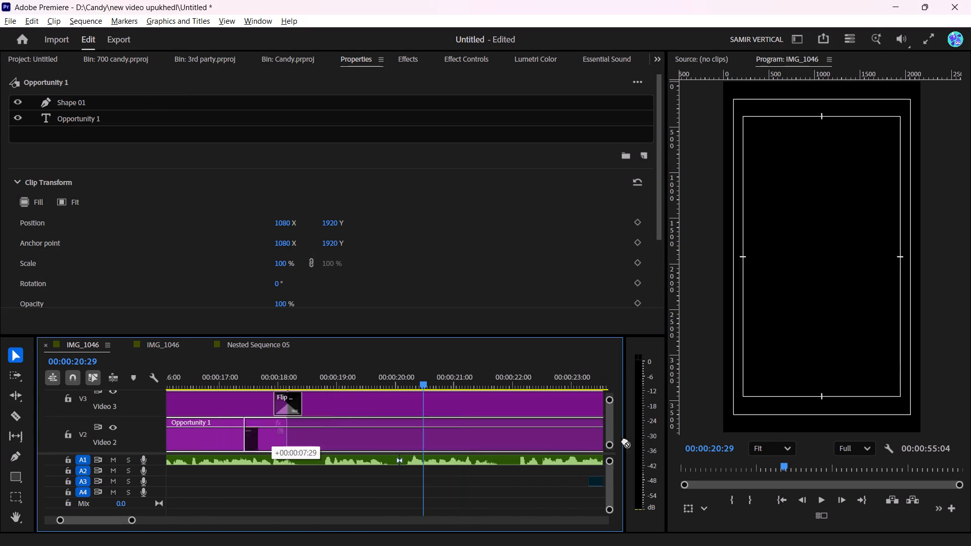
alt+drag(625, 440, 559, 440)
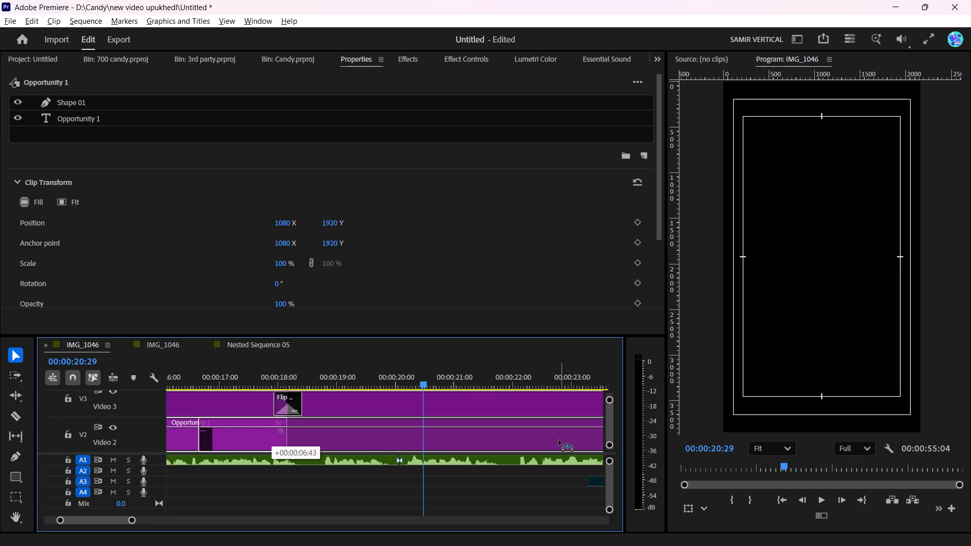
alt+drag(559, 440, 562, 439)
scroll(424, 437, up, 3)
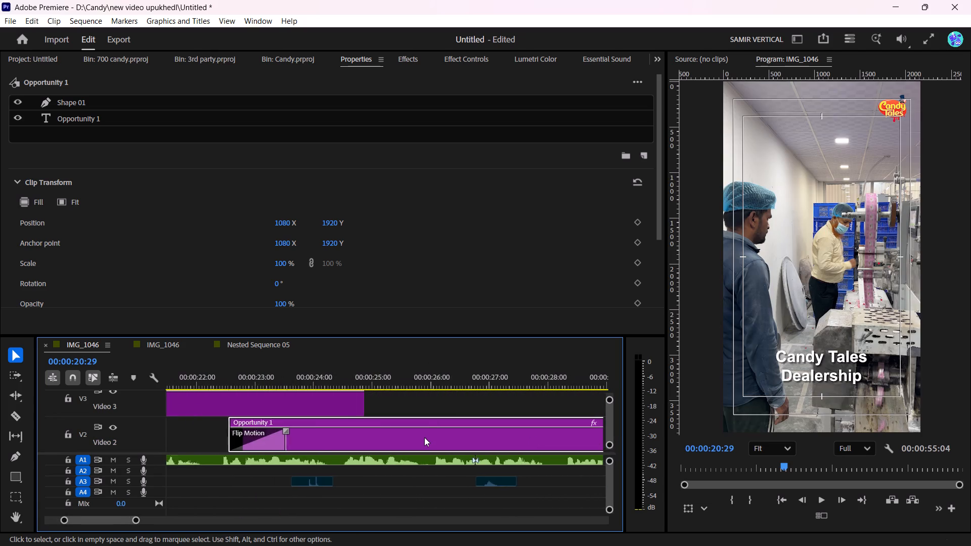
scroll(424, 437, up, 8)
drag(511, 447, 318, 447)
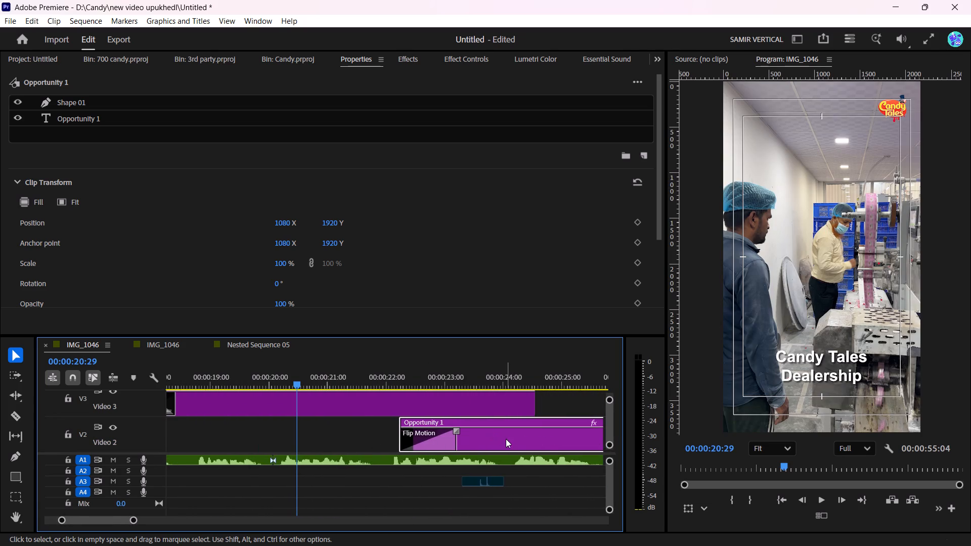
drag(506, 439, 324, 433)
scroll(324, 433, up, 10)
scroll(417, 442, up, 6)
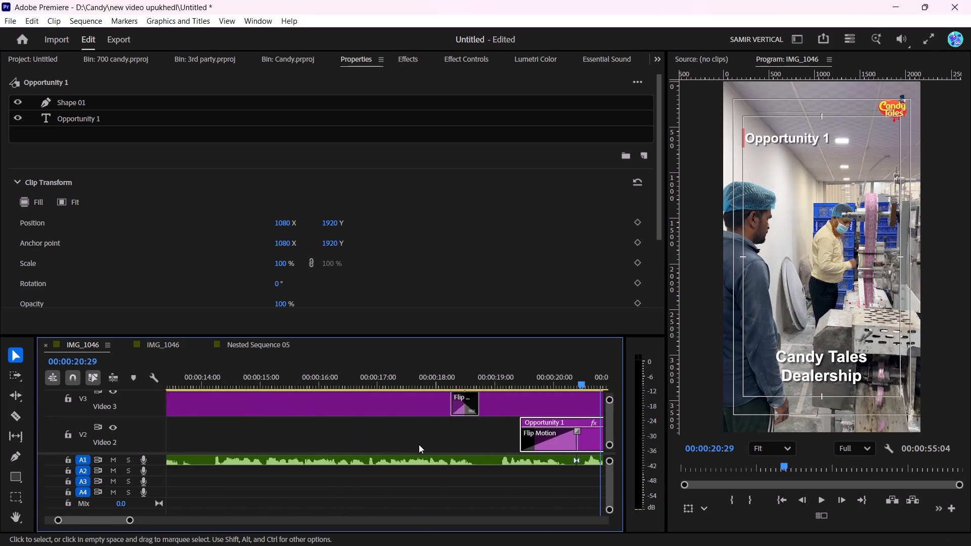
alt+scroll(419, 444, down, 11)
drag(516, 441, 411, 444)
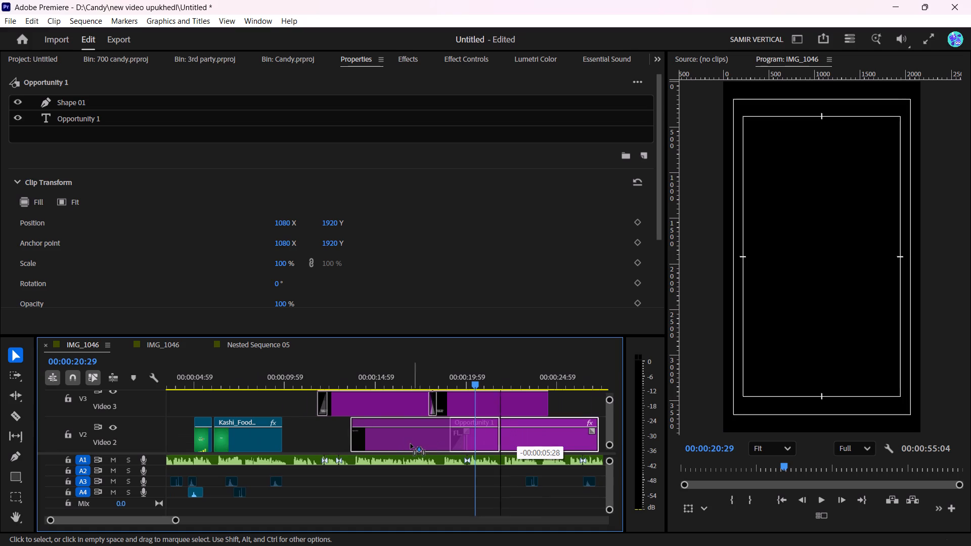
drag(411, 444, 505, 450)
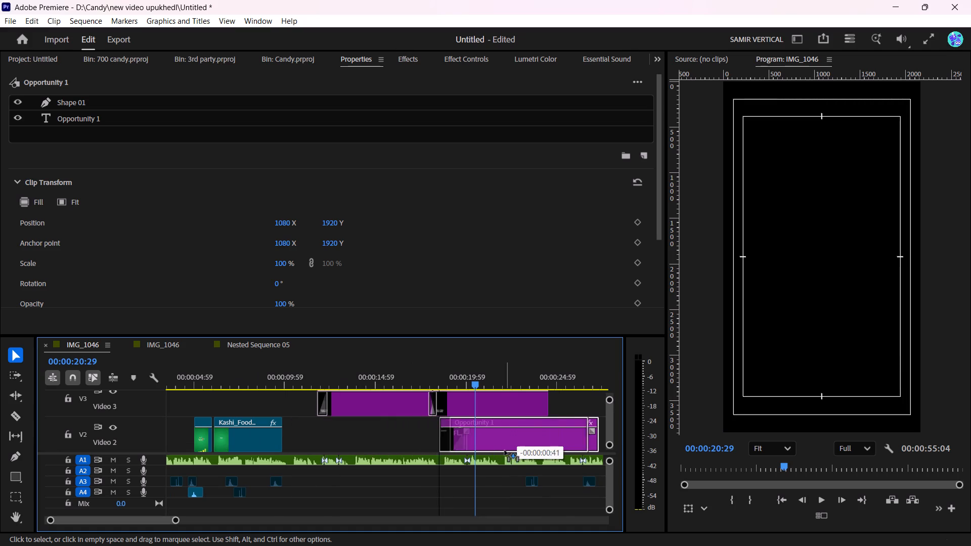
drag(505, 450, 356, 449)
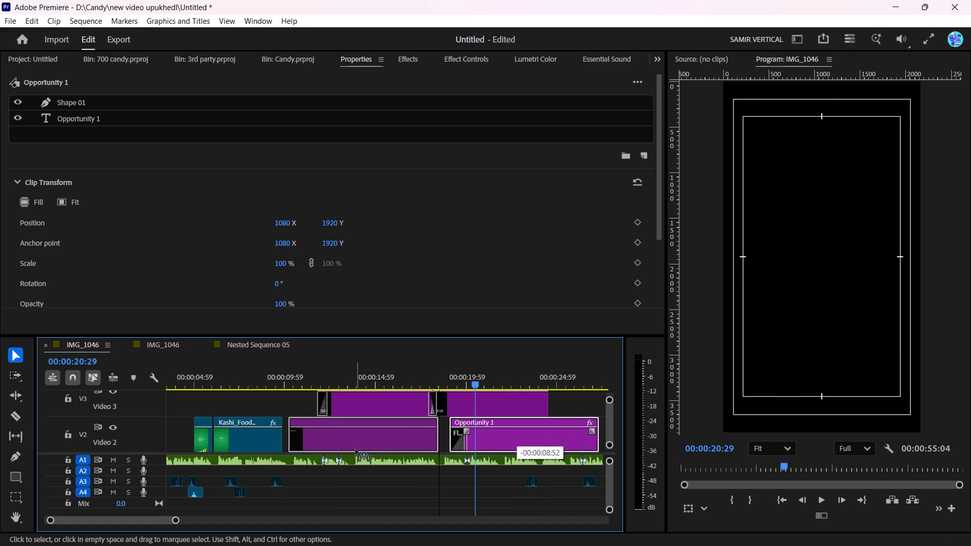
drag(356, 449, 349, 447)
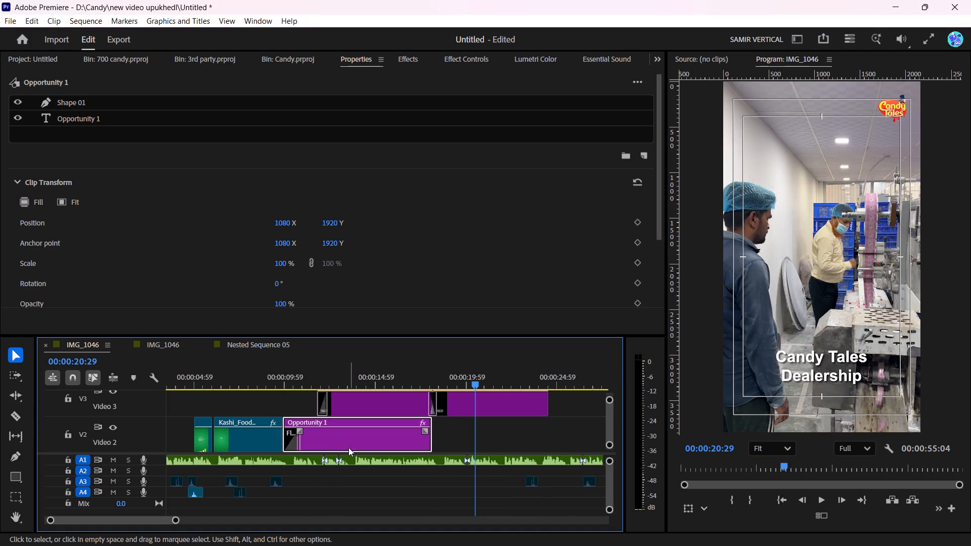
Duplicate the Opportunity 1 clip on V2, placing the copy directly after the original.
alt+drag(335, 439, 490, 443)
scroll(470, 443, up, 14)
drag(574, 438, 556, 440)
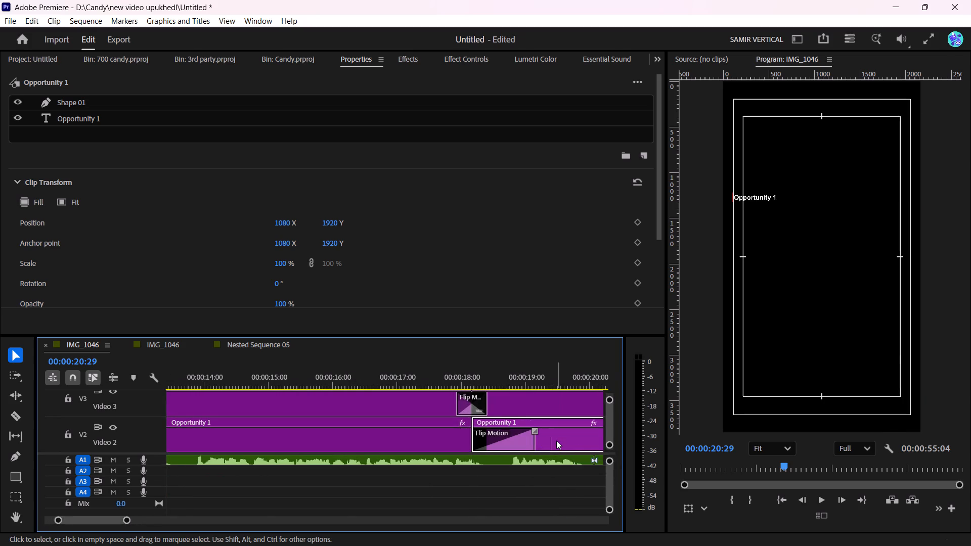
Put a short Flip Motion transition over the cut between the two Opportunity 1 clips on V2 and play it back.
drag(533, 430, 449, 431)
drag(481, 431, 461, 433)
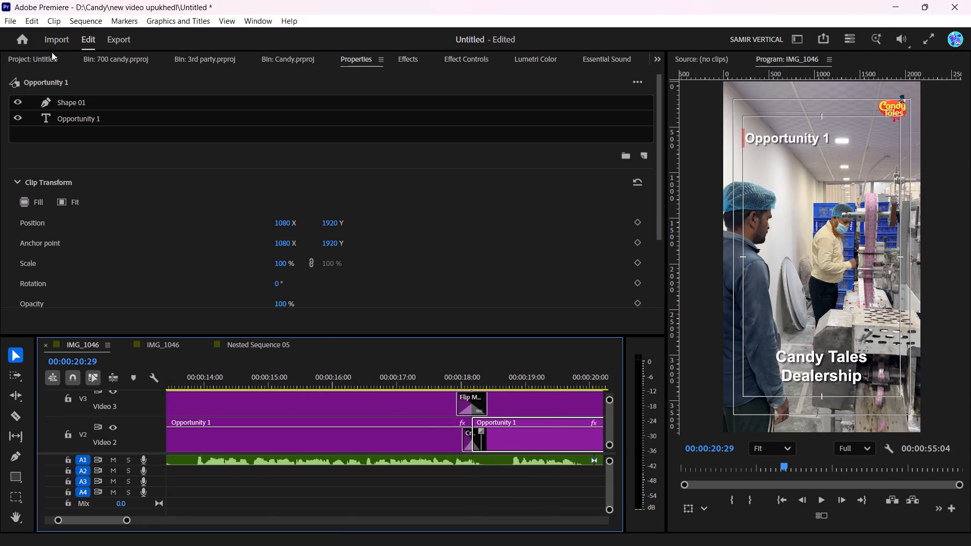
click(402, 58)
drag(61, 180, 106, 192)
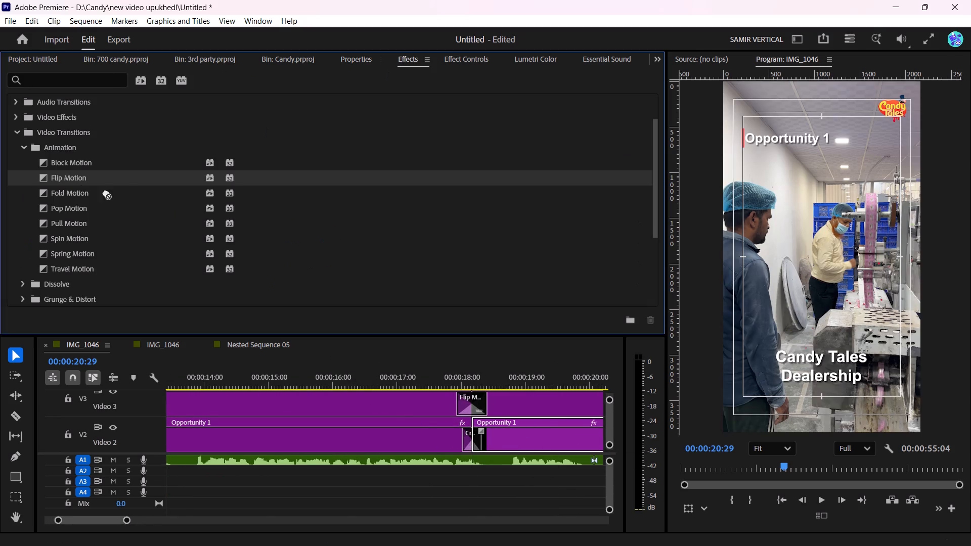
drag(106, 192, 470, 440)
click(432, 381)
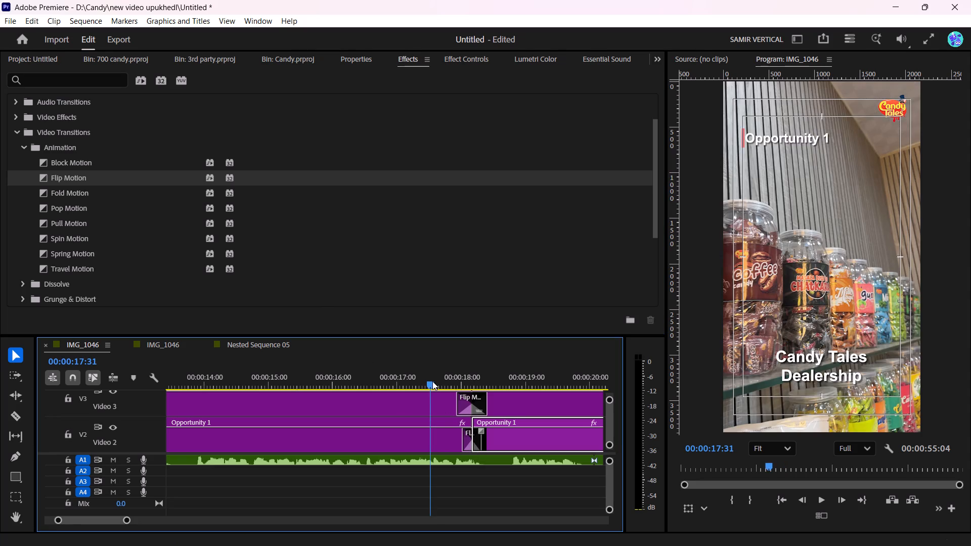
key(space)
key(space)
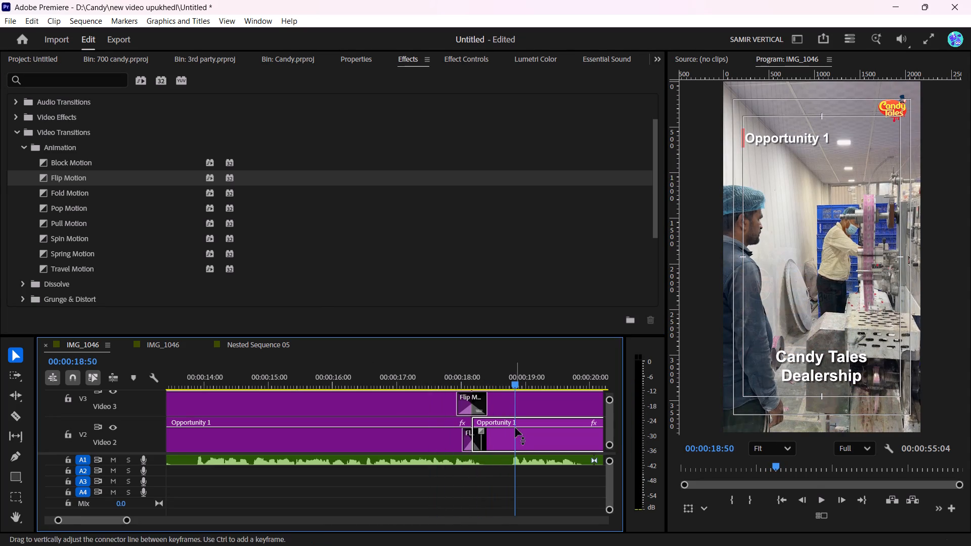
Change the duplicated title's text on V2 to "Opportunity 2" and play back the section.
click(521, 434)
click(139, 60)
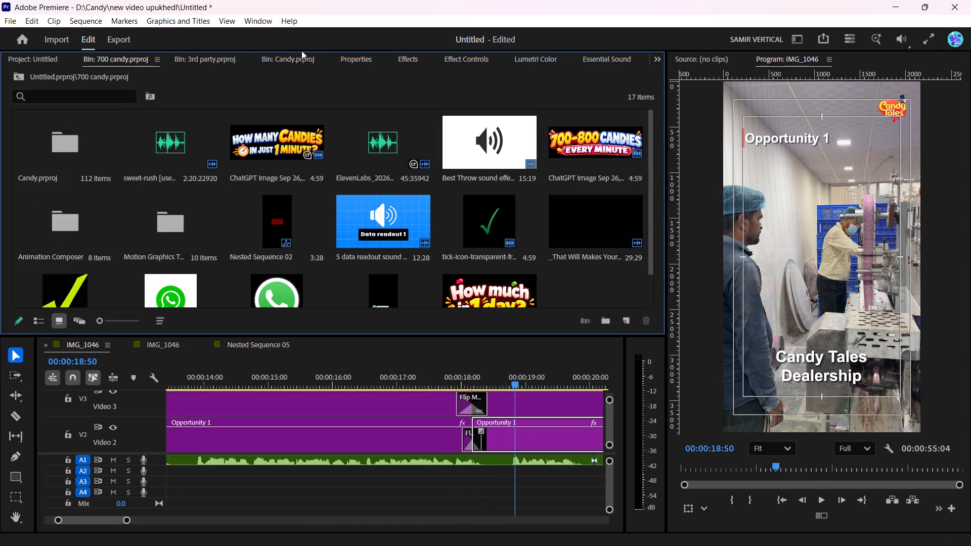
click(348, 57)
double_click(116, 117)
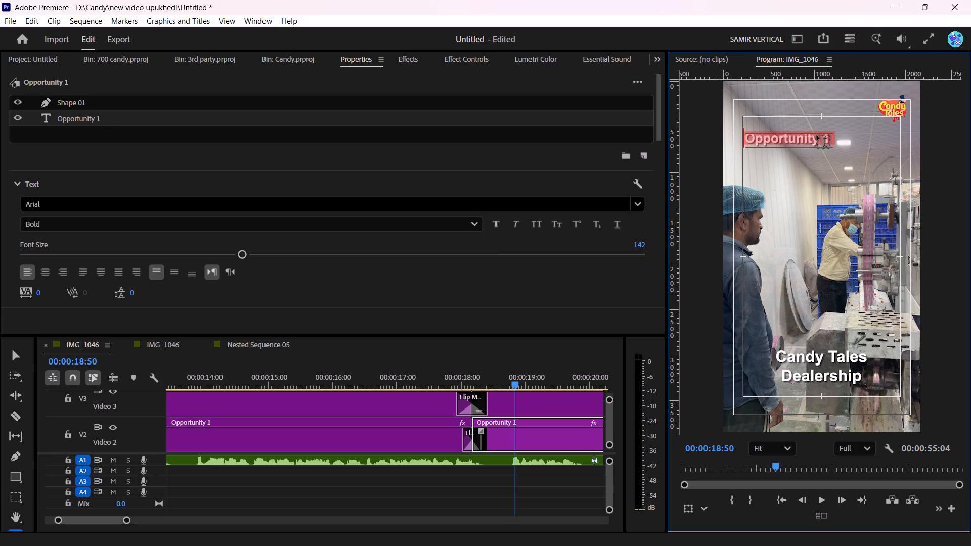
key(Right)
key(BackSpace)
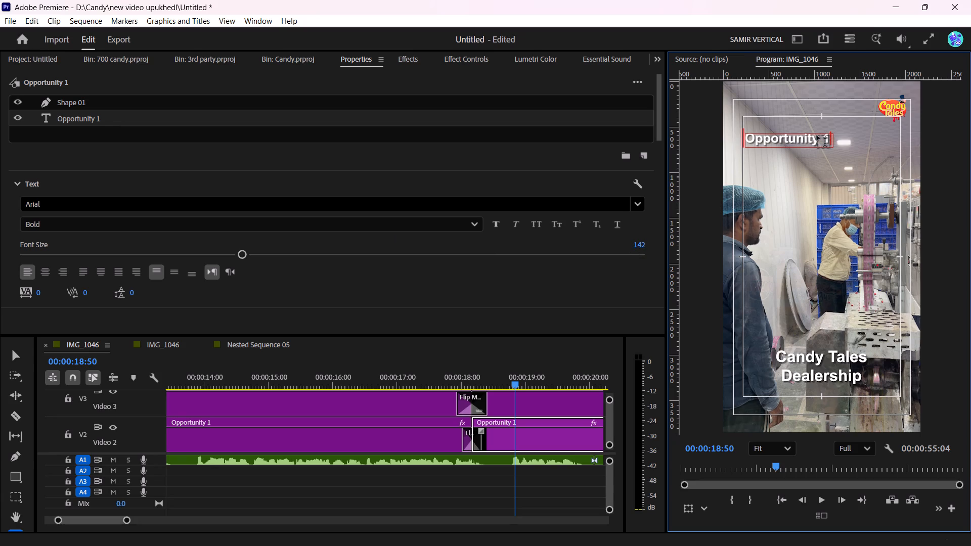
key(BackSpace)
key(2)
key(Return)
click(601, 301)
click(444, 379)
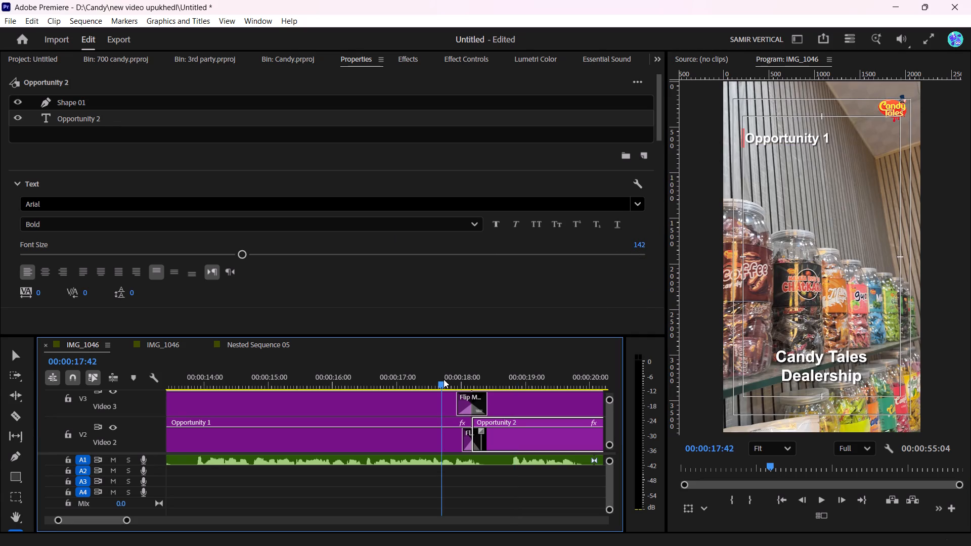
key(space)
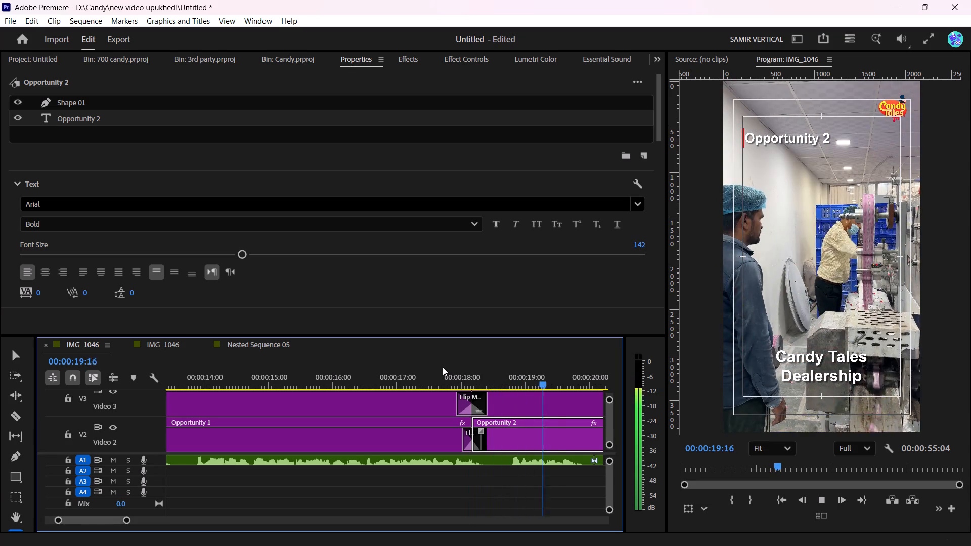
alt+scroll(453, 405, down, 5)
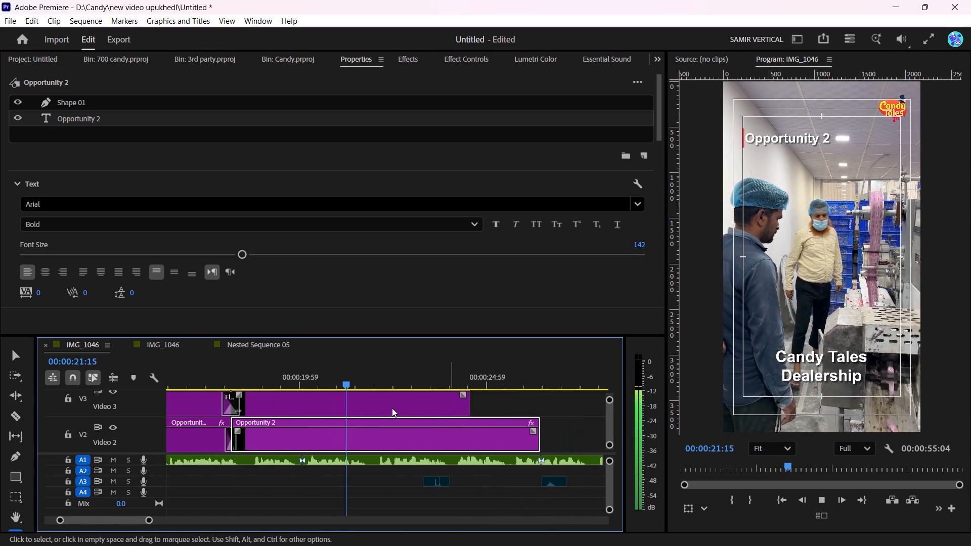
key(space)
click(384, 406)
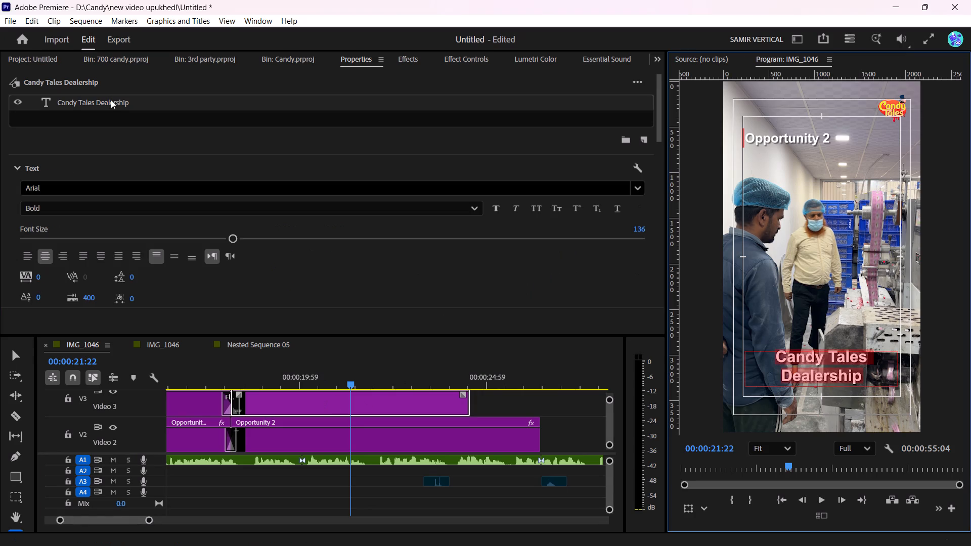
key(ctrl+v)
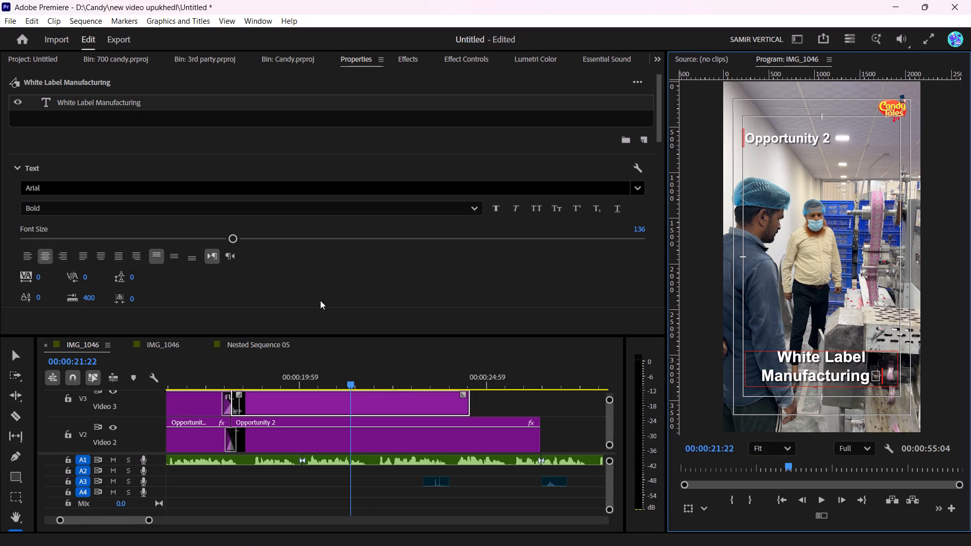
key(BackSpace)
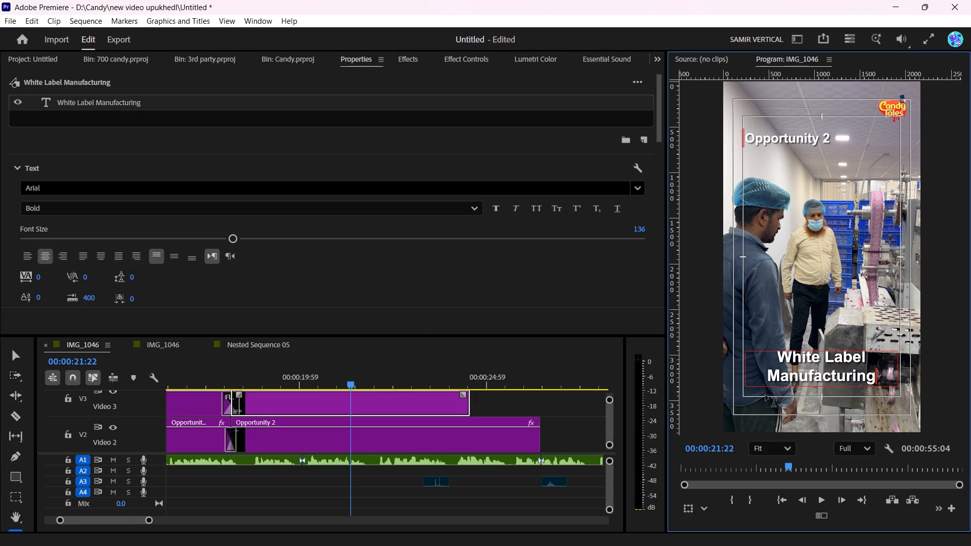
click(262, 381)
key(space)
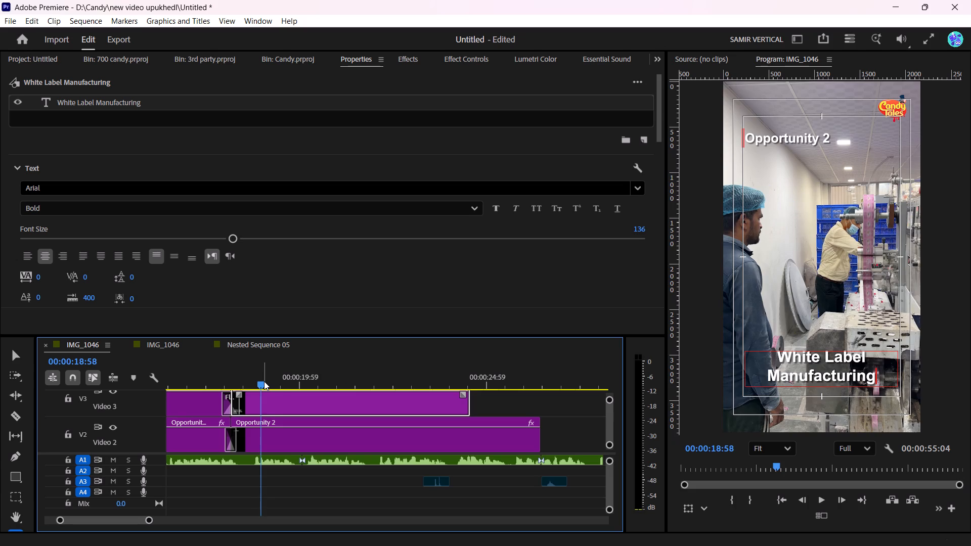
key(space)
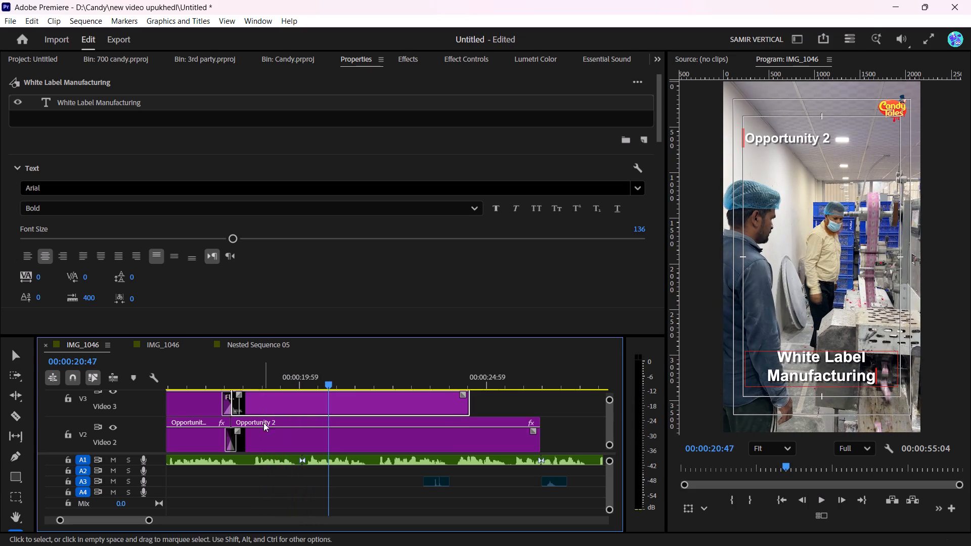
click(248, 377)
key(space)
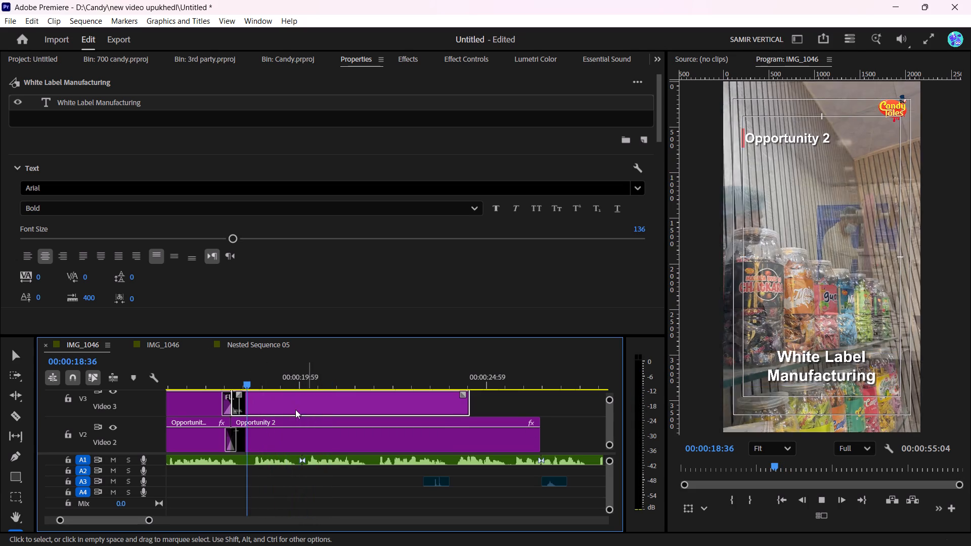
Move the White Label Manufacturing title on V3 to start at the voiceover cut near 00:00:20:05 and play it back.
key(space)
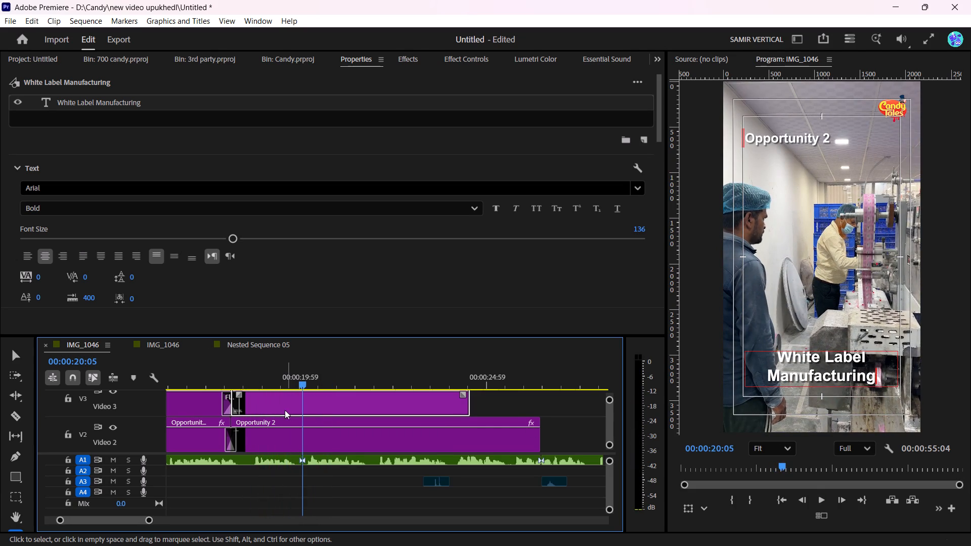
drag(271, 403, 340, 405)
key(space)
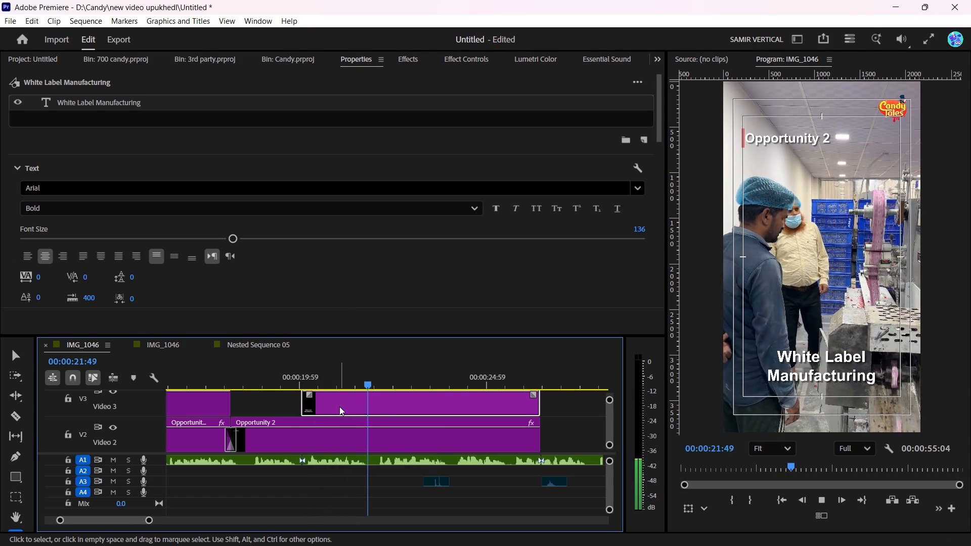
key(space)
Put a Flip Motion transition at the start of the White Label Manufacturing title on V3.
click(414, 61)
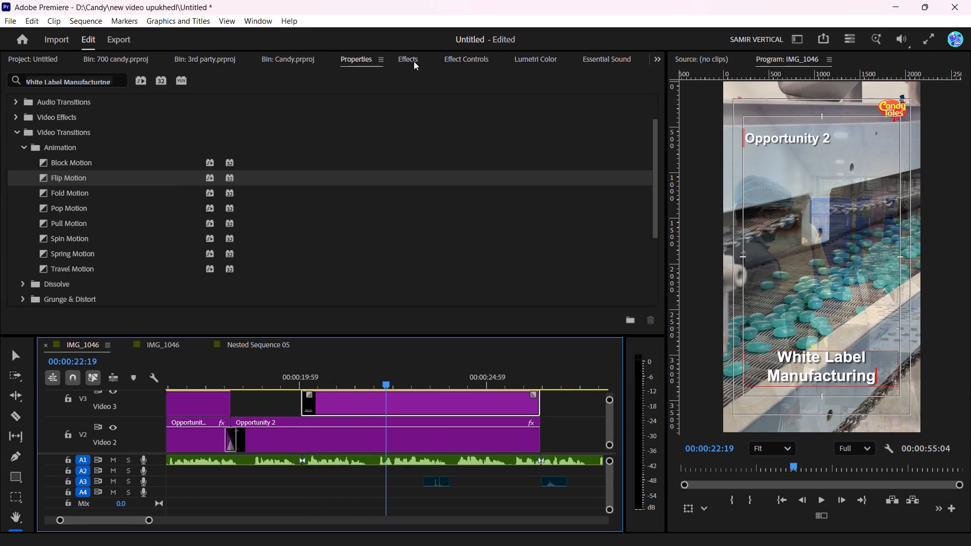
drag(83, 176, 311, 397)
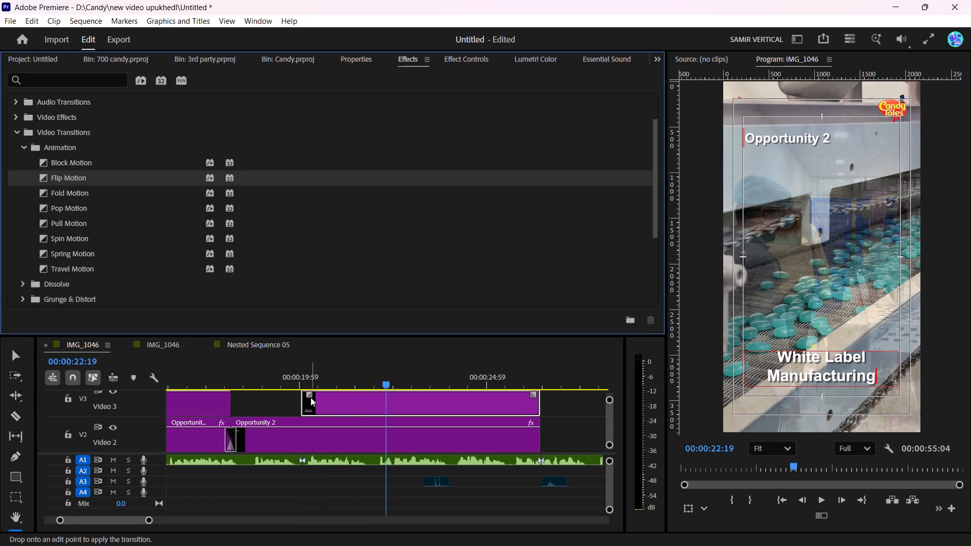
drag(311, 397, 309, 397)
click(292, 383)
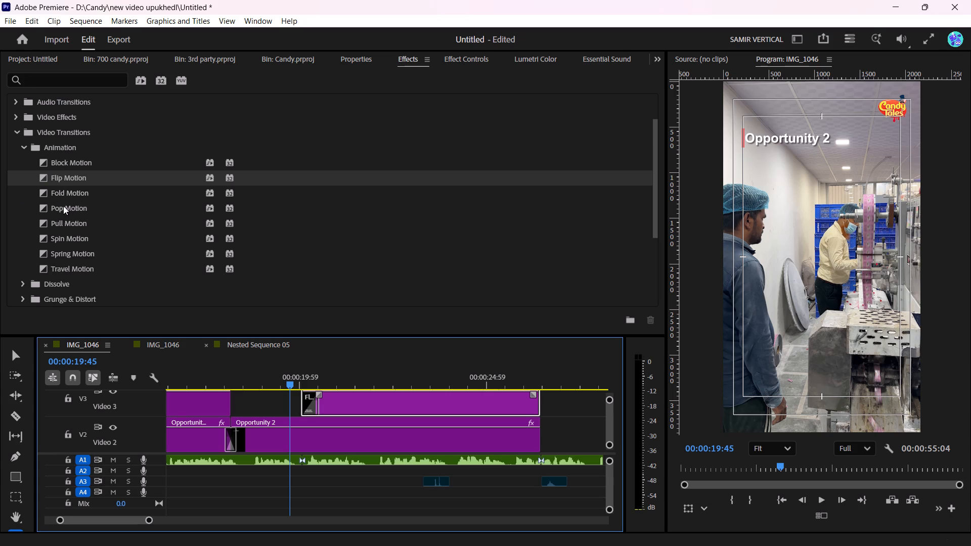
Apply Pop Motion as the opening transition of the White Label Manufacturing title on V3, lengthen it slightly, and play it back.
drag(63, 206, 315, 403)
key(space)
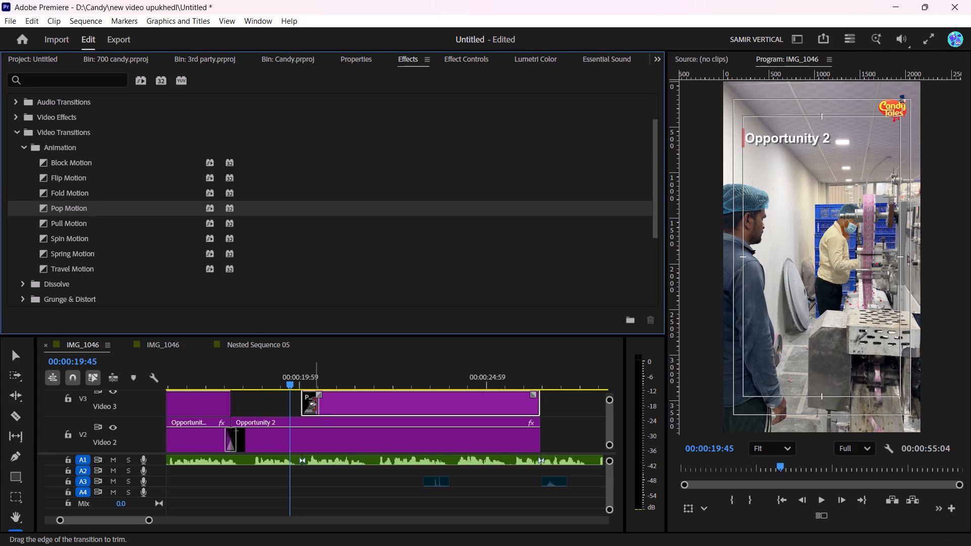
drag(319, 392, 329, 395)
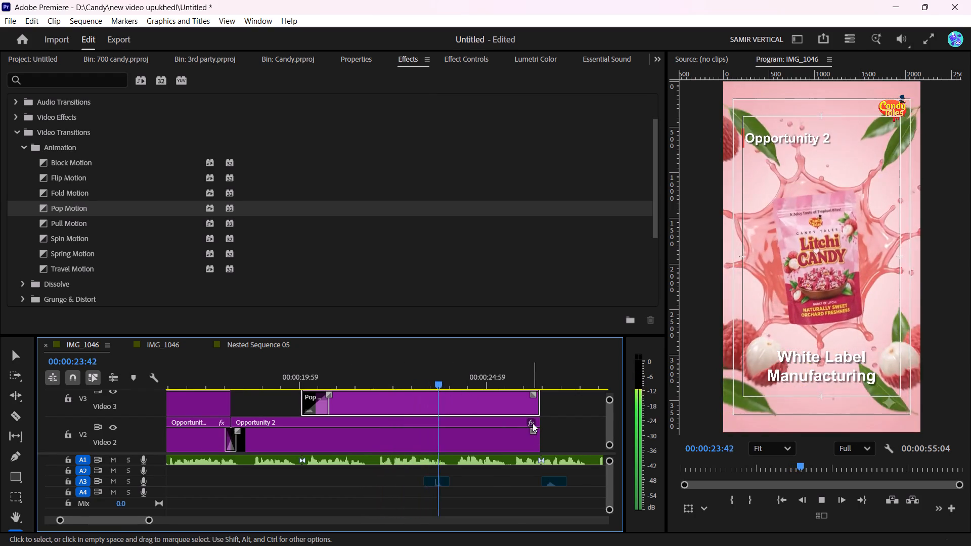
Play on to about 00:00:29:28, then duplicate the Opportunity 2 title on V2 directly after the original.
scroll(533, 423, down, 3)
alt+scroll(505, 427, down, 5)
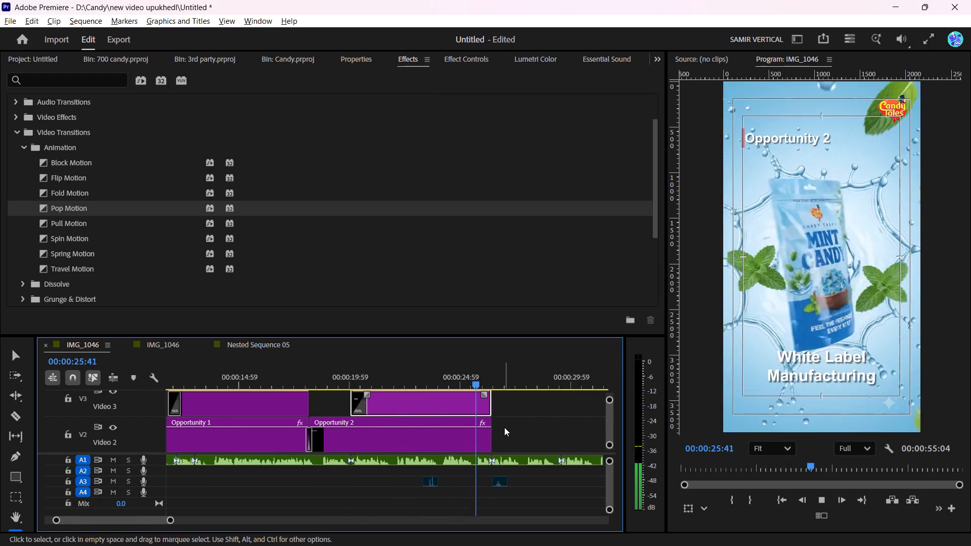
key(space)
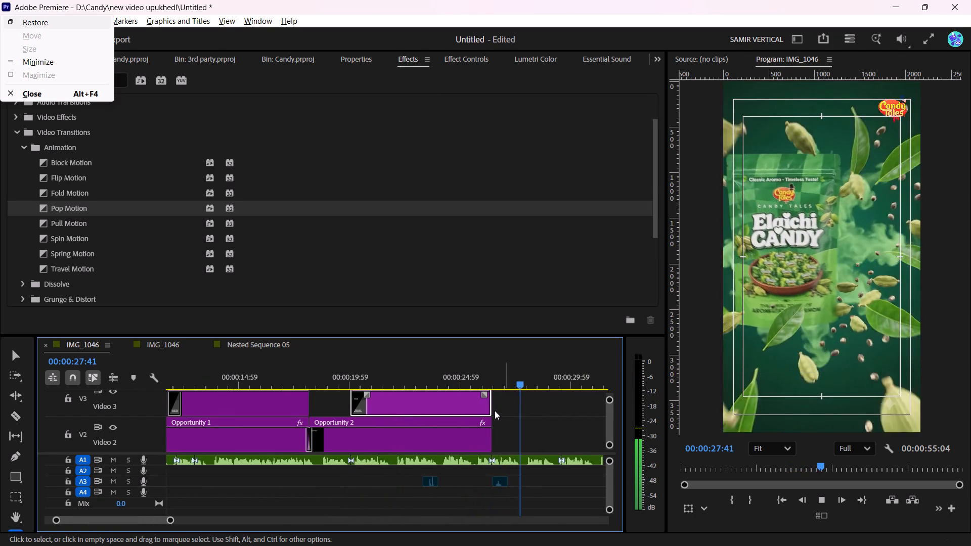
scroll(496, 413, down, 5)
key(space)
click(510, 427)
key(space)
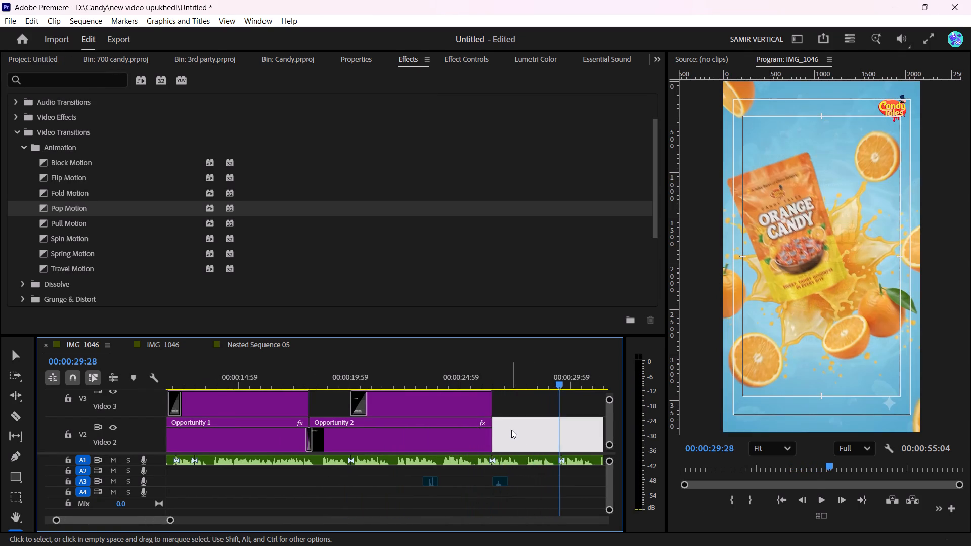
scroll(526, 444, down, 3)
click(329, 436)
alt+drag(315, 436, 339, 438)
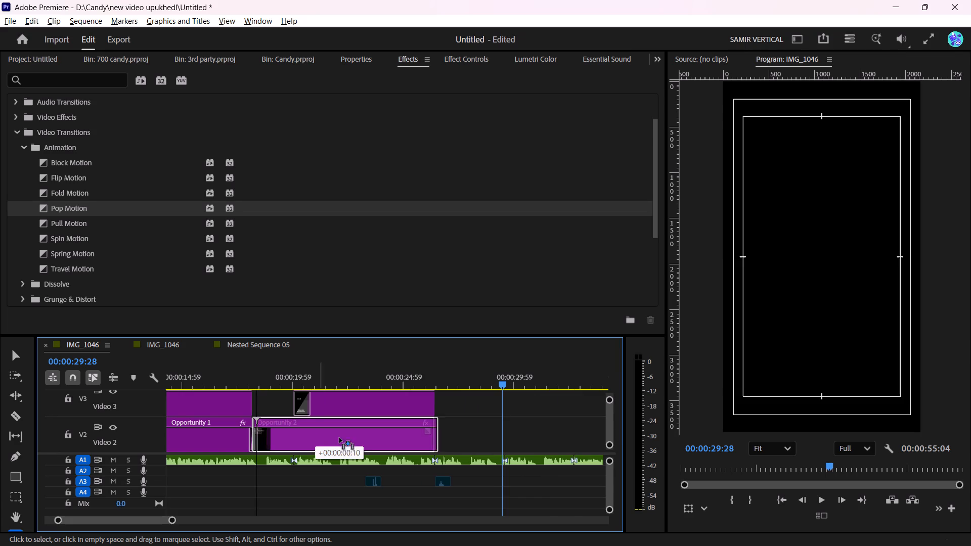
alt+drag(339, 438, 495, 434)
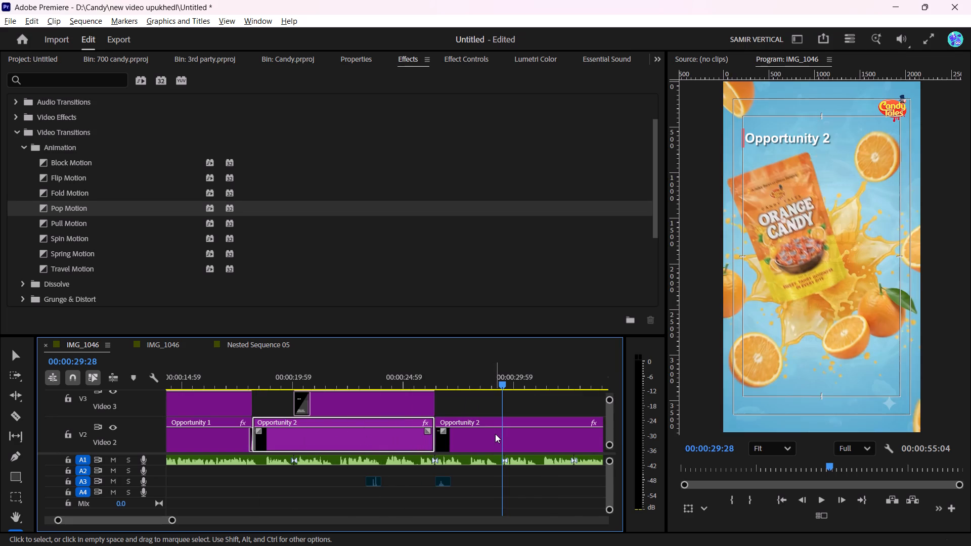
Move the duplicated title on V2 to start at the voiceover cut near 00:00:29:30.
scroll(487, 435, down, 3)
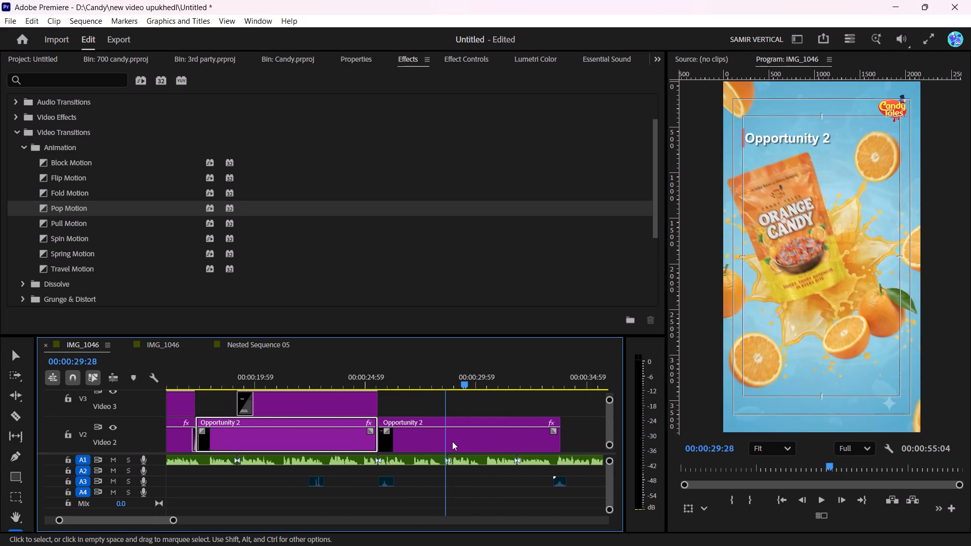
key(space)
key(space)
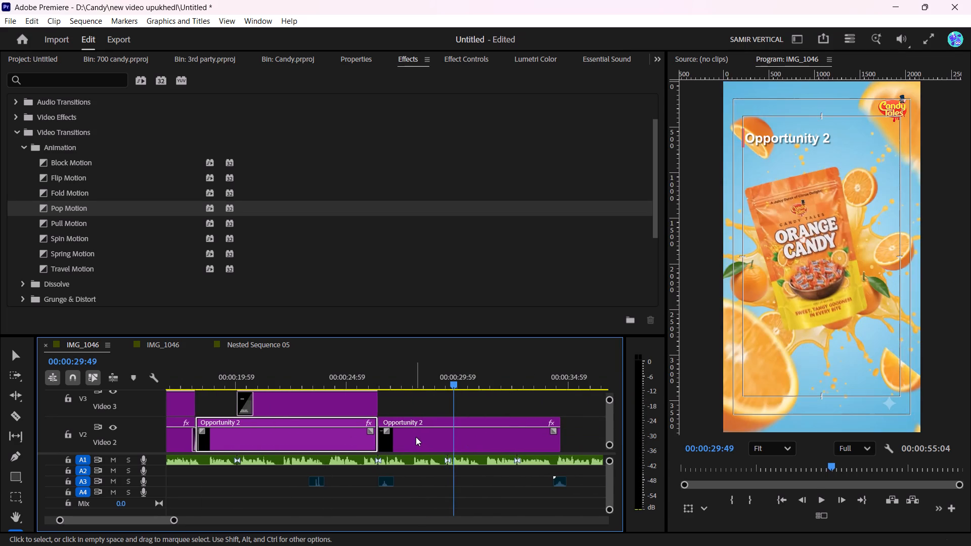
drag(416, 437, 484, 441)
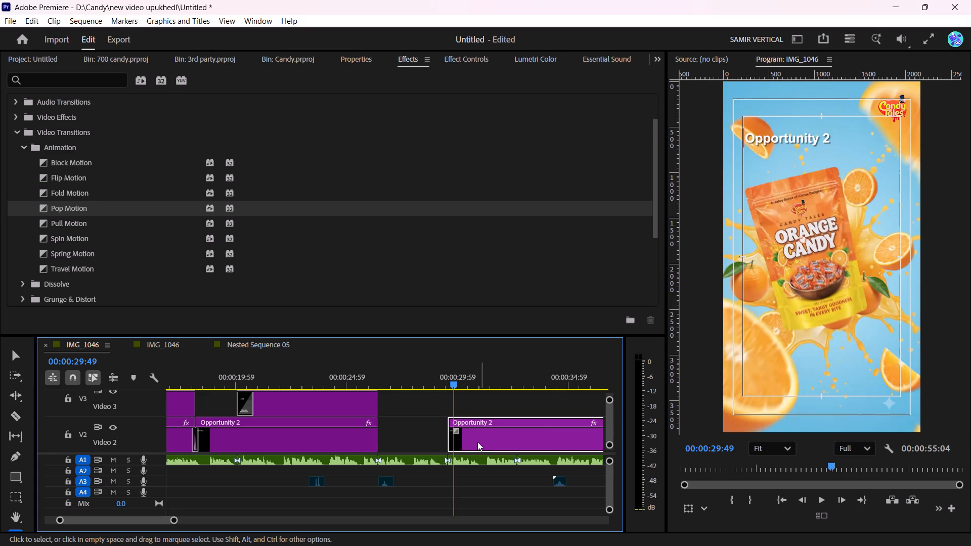
Copy "Third-Party Manufacturing" from the voiceover script in ElevenLabs in Chrome and return to Premiere.
click(425, 308)
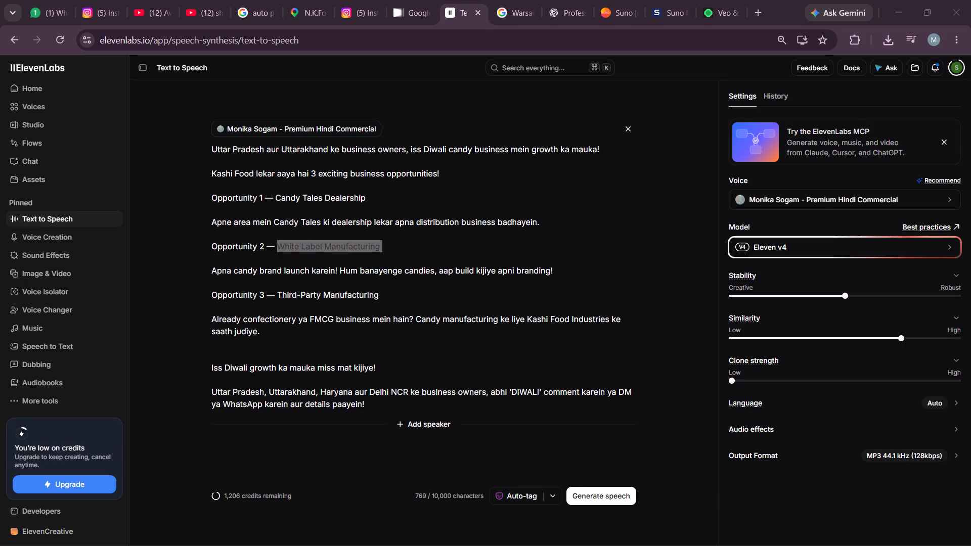
drag(277, 298, 399, 303)
key(ctrl+c)
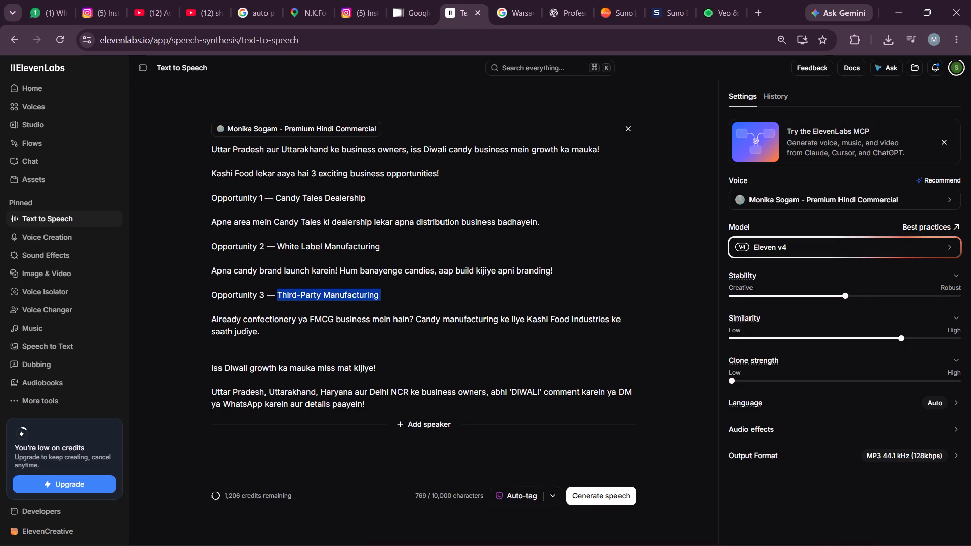
click(435, 305)
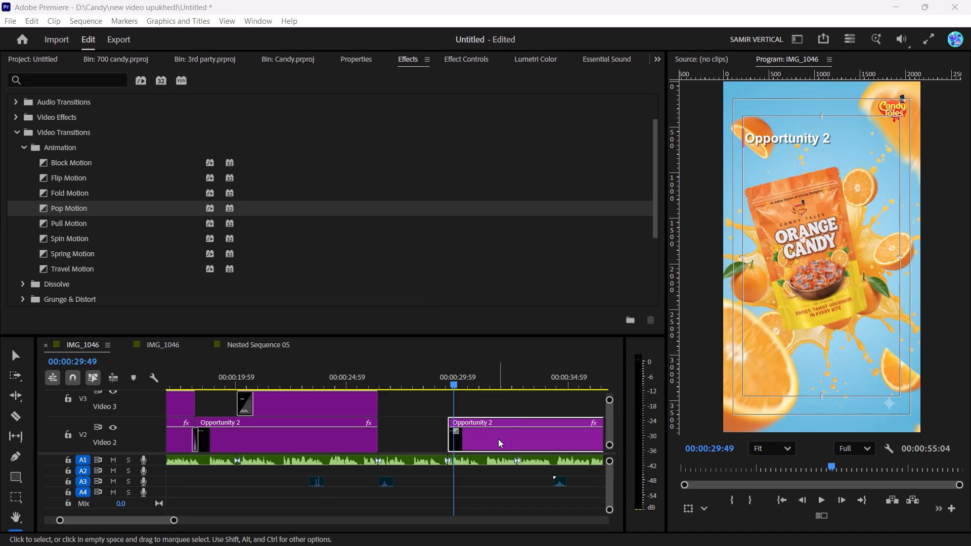
Change the duplicated V2 title's text to "Opportunity 3".
click(498, 439)
double_click(498, 439)
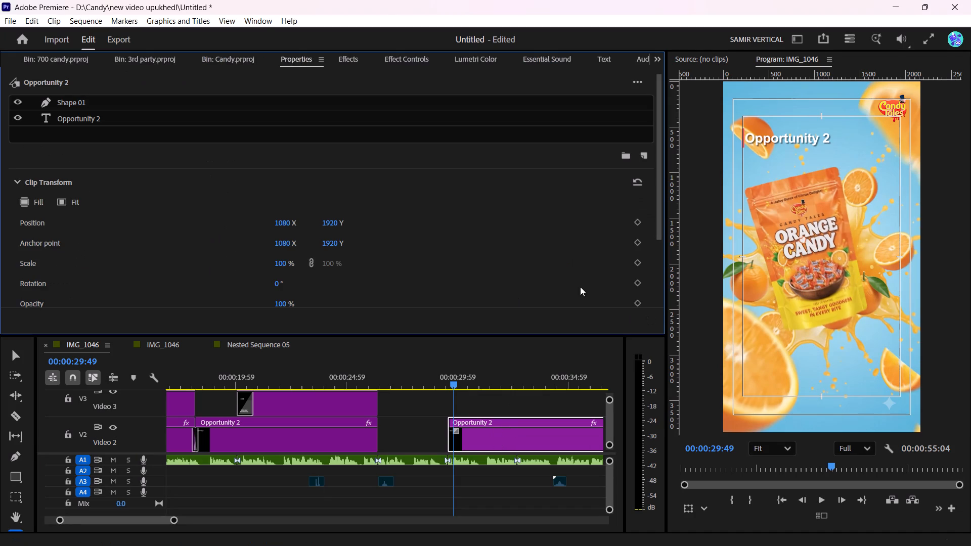
double_click(83, 119)
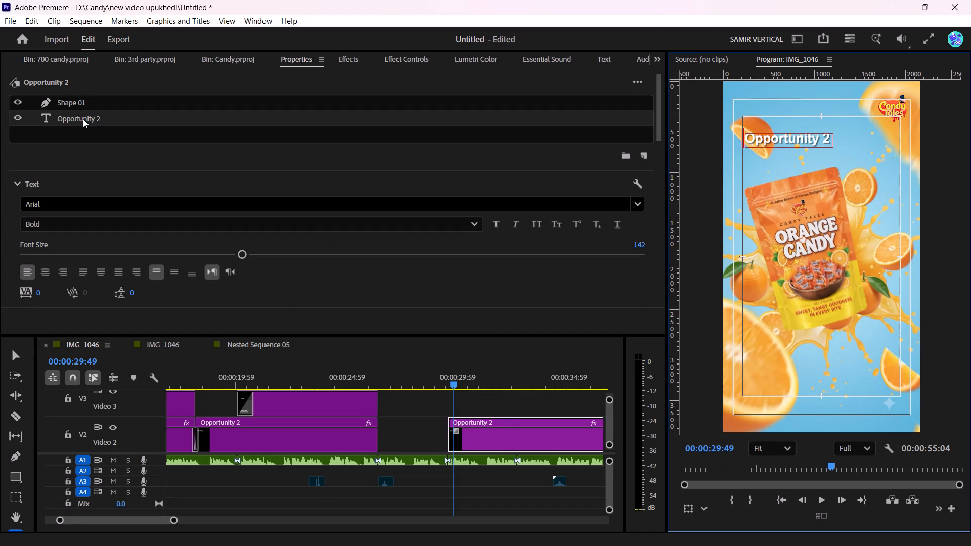
key(Right)
key(BackSpace)
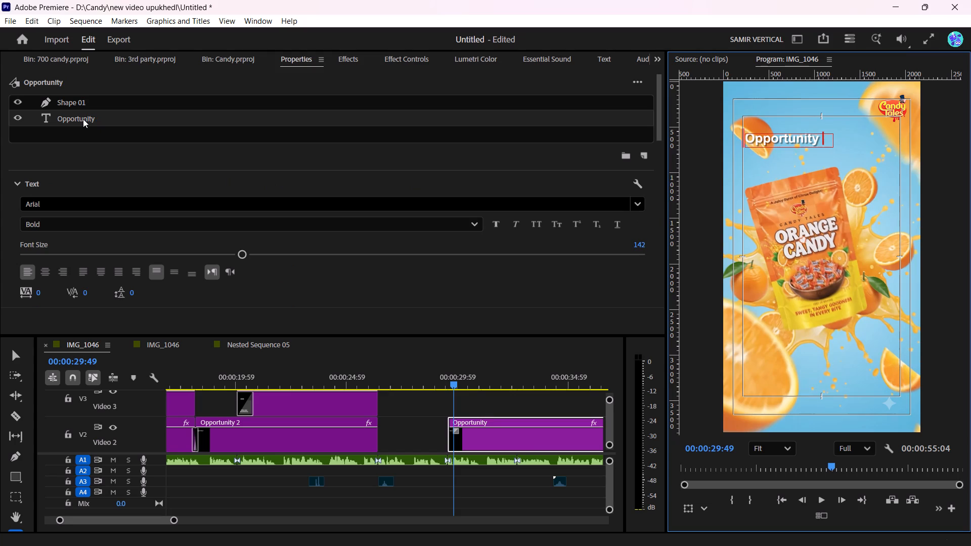
key(3)
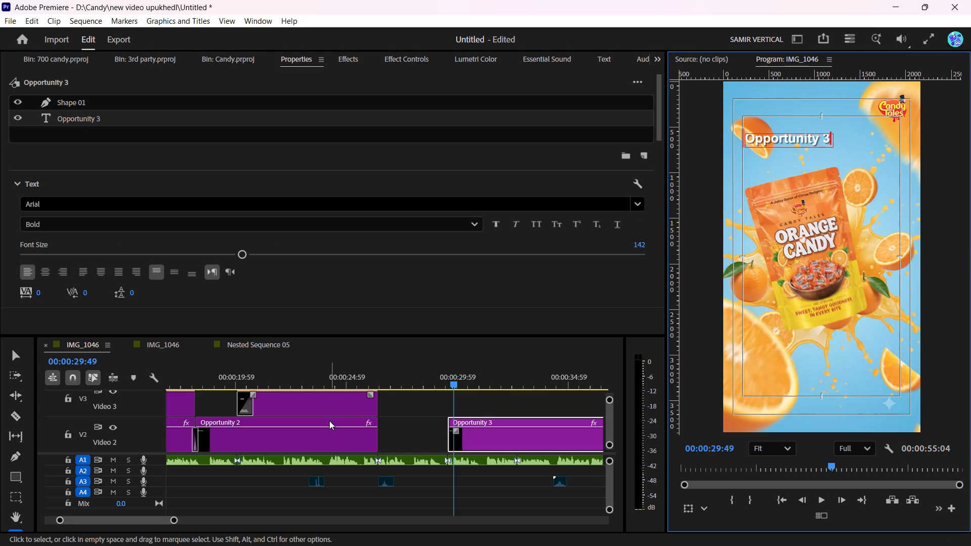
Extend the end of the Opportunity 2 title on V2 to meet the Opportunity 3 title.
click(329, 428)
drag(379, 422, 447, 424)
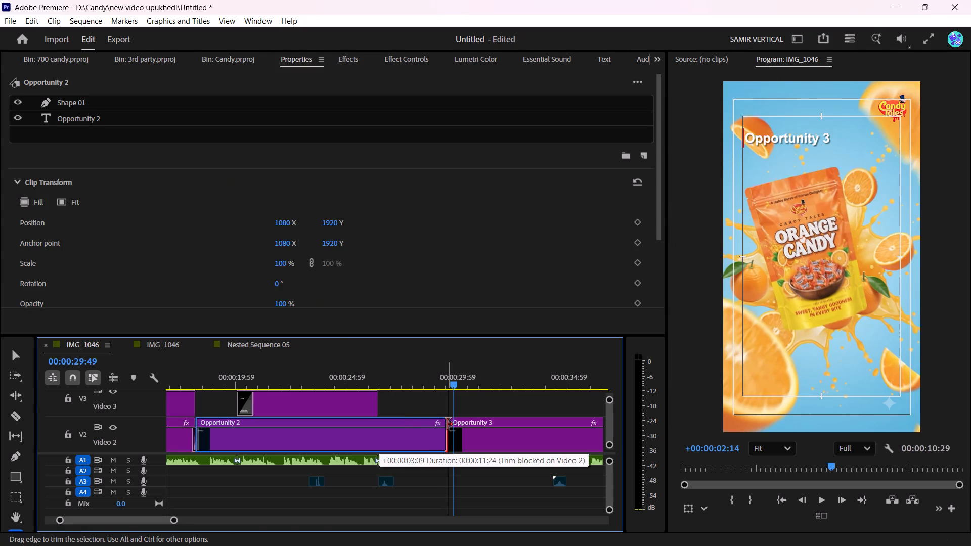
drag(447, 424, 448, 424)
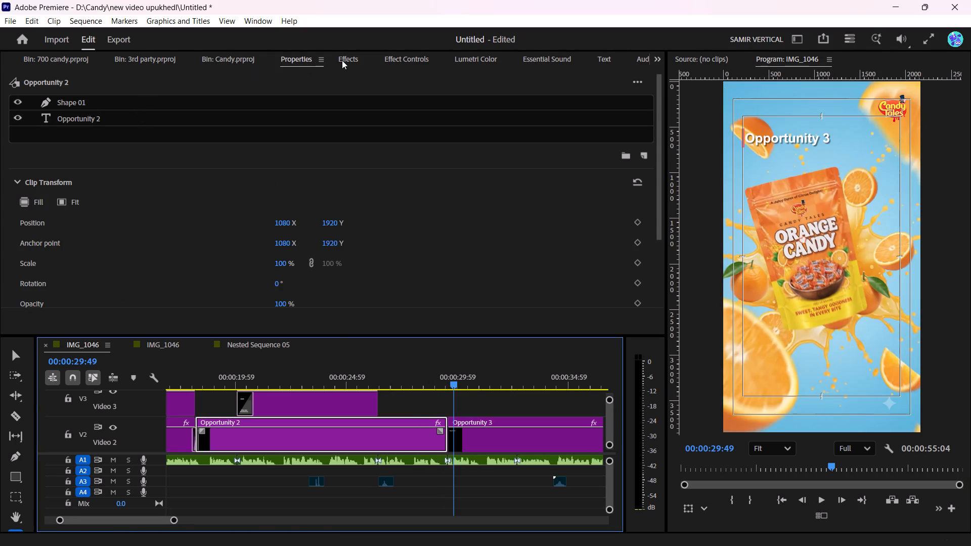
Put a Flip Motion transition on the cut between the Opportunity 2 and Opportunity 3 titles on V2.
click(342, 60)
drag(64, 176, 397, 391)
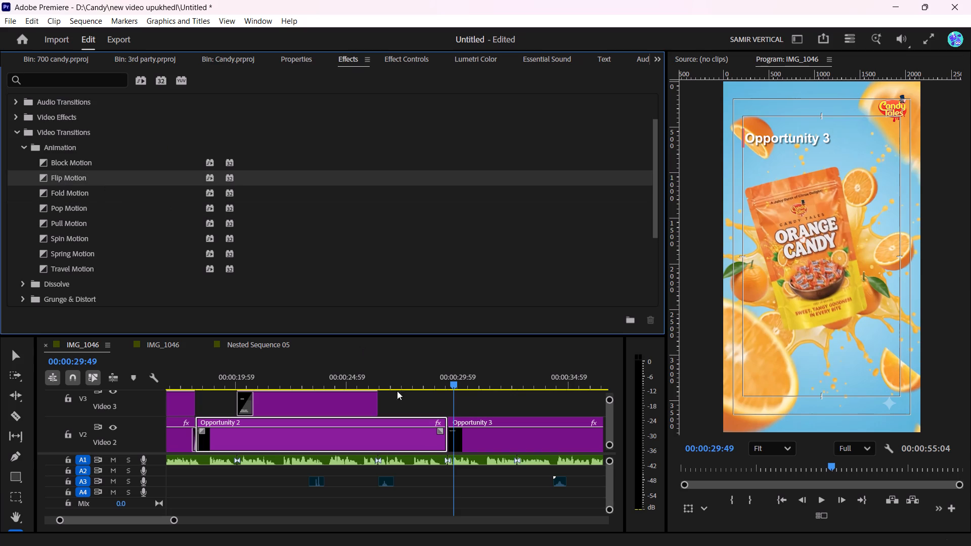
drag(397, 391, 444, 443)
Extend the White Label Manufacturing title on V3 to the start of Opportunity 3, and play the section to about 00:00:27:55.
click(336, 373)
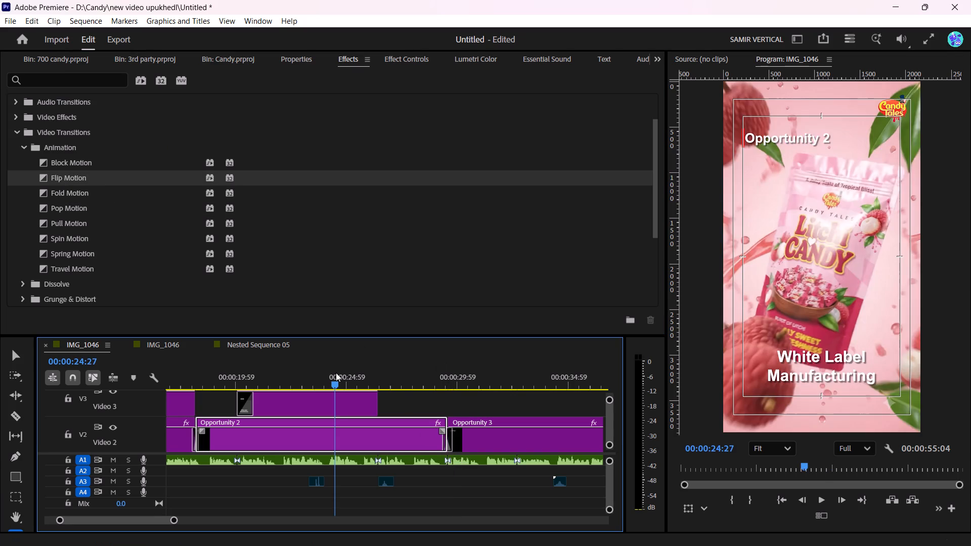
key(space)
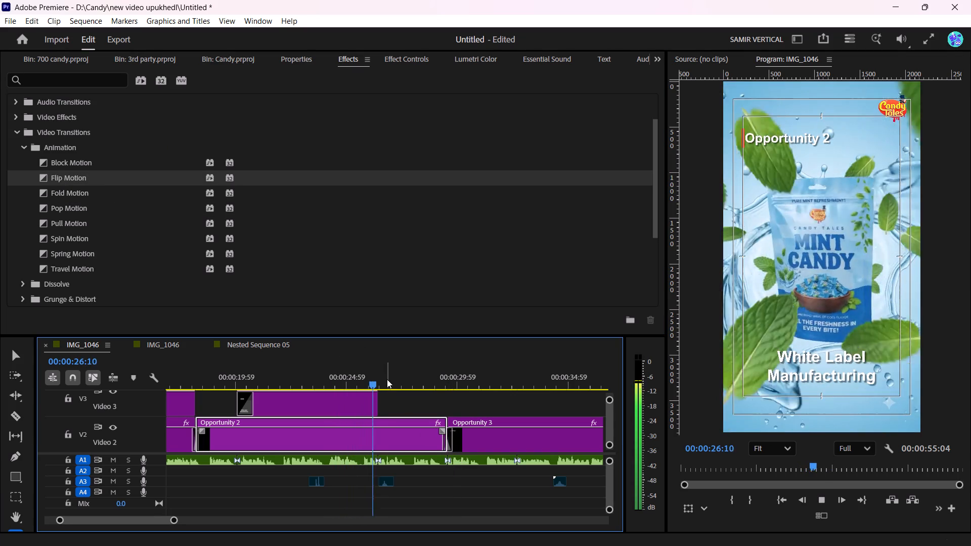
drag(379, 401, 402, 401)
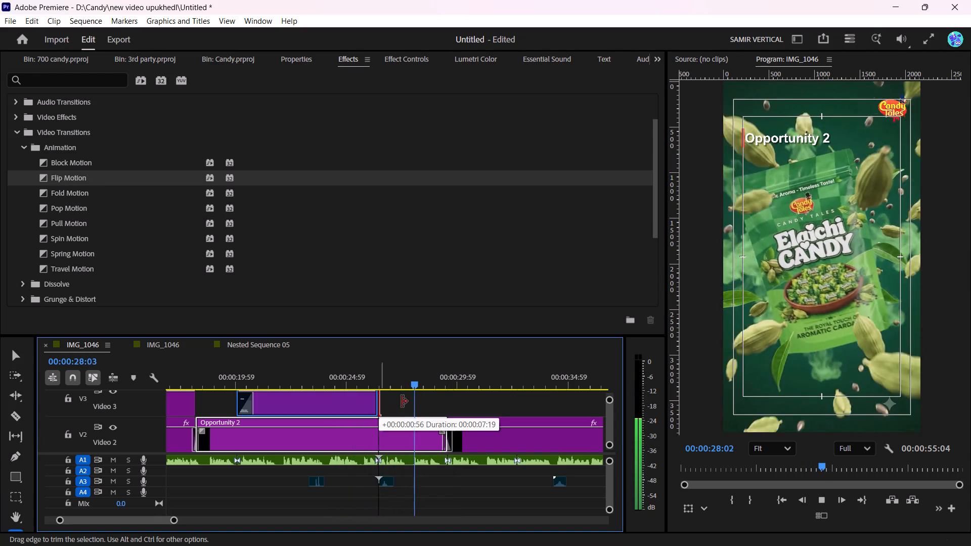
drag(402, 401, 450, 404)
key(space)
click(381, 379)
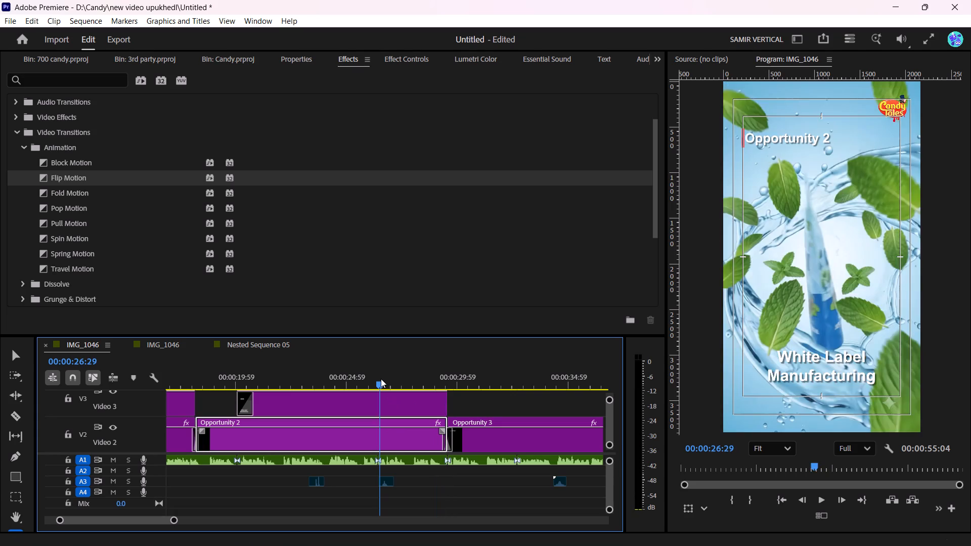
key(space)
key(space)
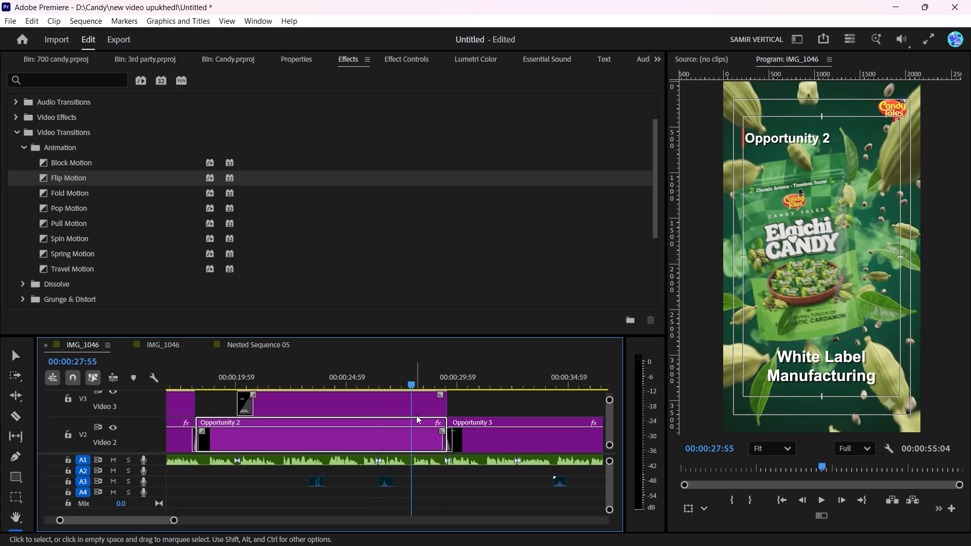
Trim the Opportunity 2 title on V2 to end at 00:00:27:55 and move the Opportunity 3 title up against it.
click(380, 432)
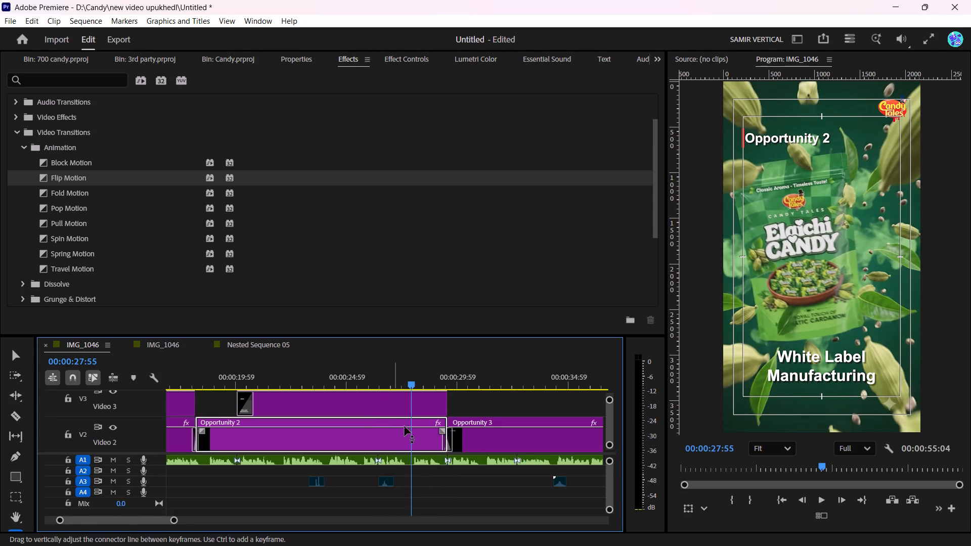
drag(447, 421, 414, 427)
drag(496, 434, 496, 434)
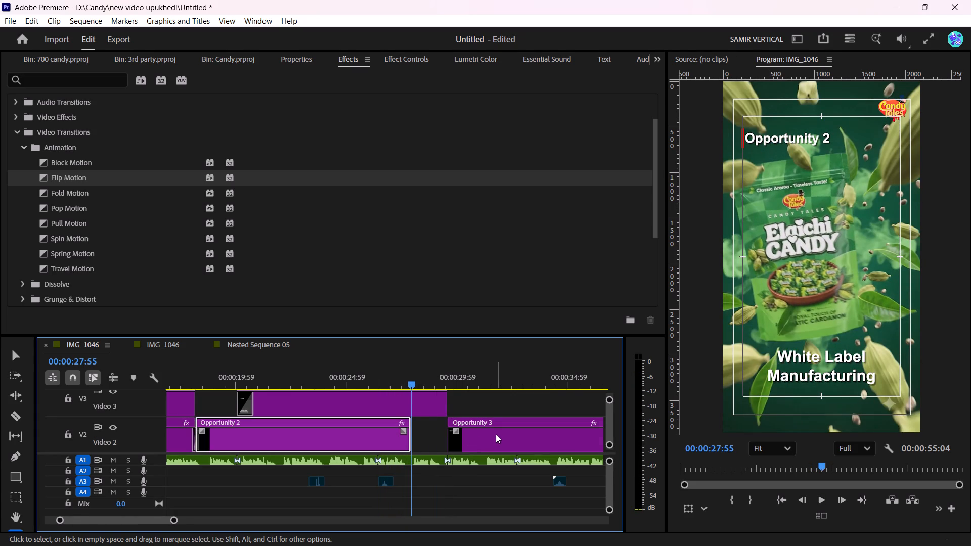
drag(496, 434, 463, 436)
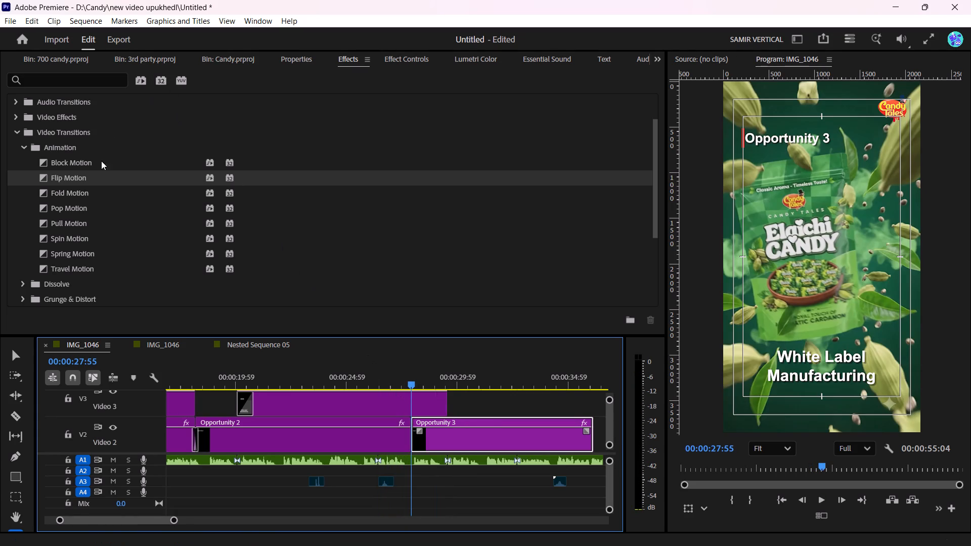
Put a Flip Motion transition at the V2 cut between Opportunity 2 and Opportunity 3 at 00:00:27:55.
drag(87, 177, 411, 445)
Trim the White Label Manufacturing title on V3 to end at 00:00:27:55, level with the Opportunity 2 title.
drag(448, 402, 415, 404)
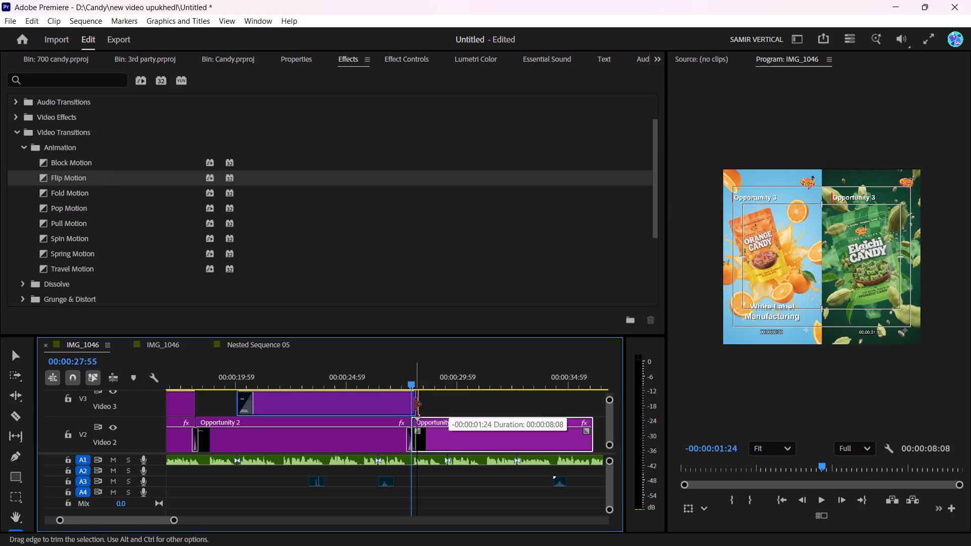
drag(415, 404, 412, 404)
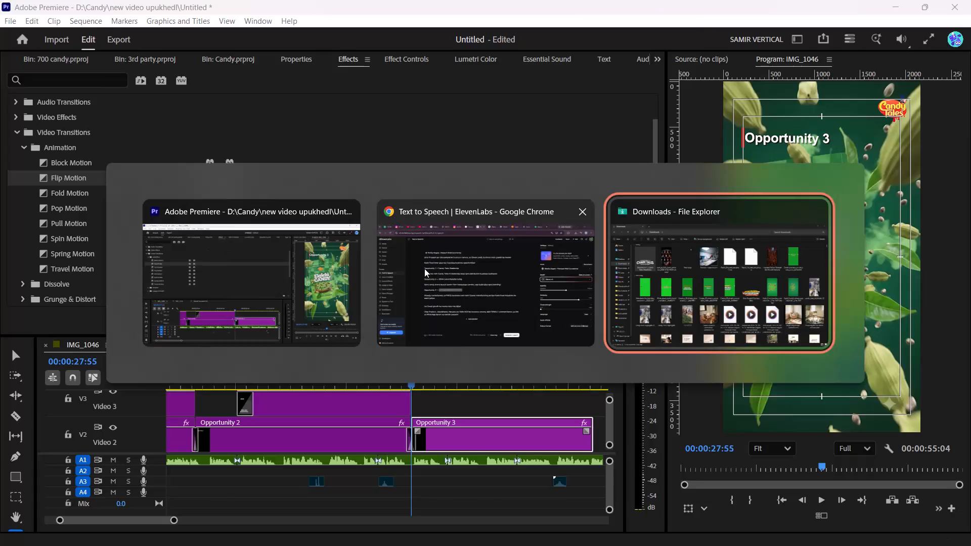
Duplicate the White Label Manufacturing title on V3 above Opportunity 3, with the copy starting at 00:00:29:31.
click(424, 268)
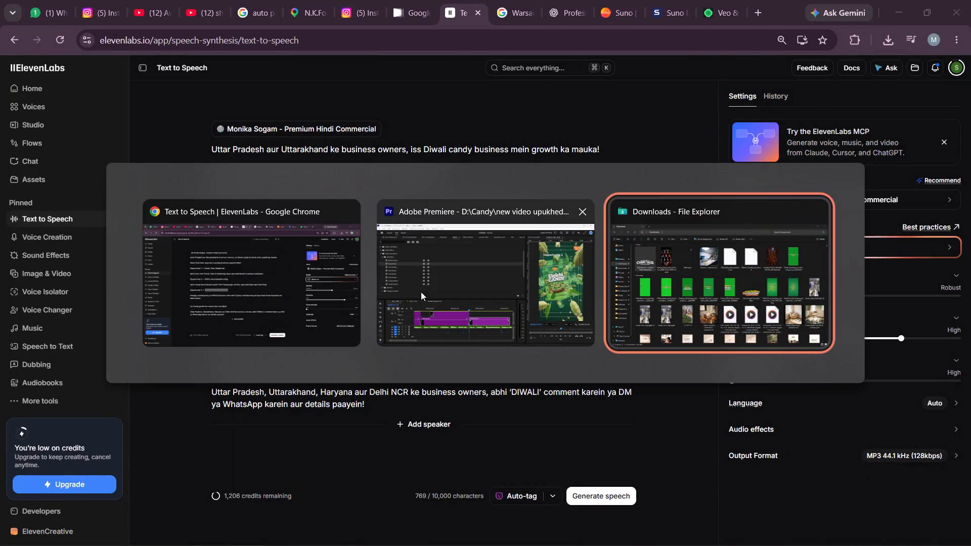
click(448, 295)
click(318, 412)
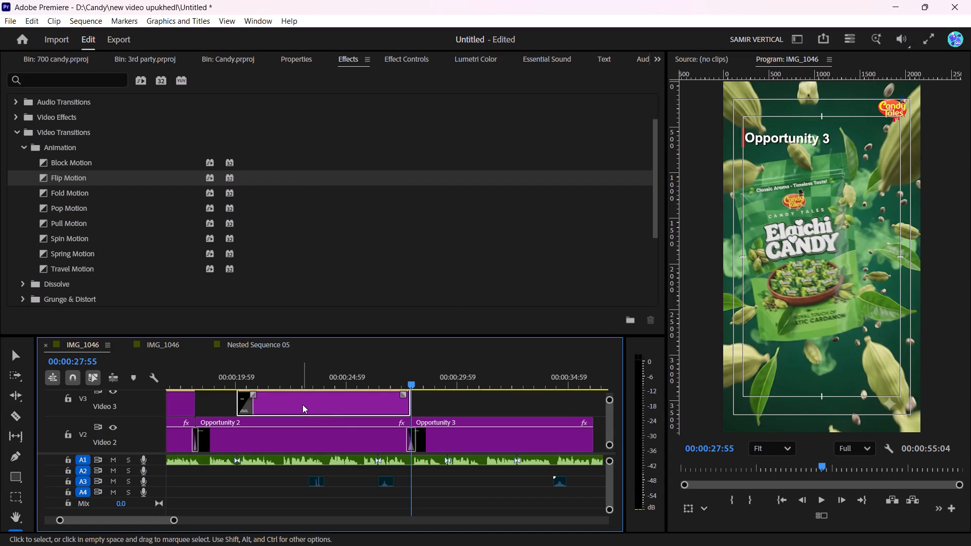
alt+drag(302, 404, 478, 408)
click(477, 408)
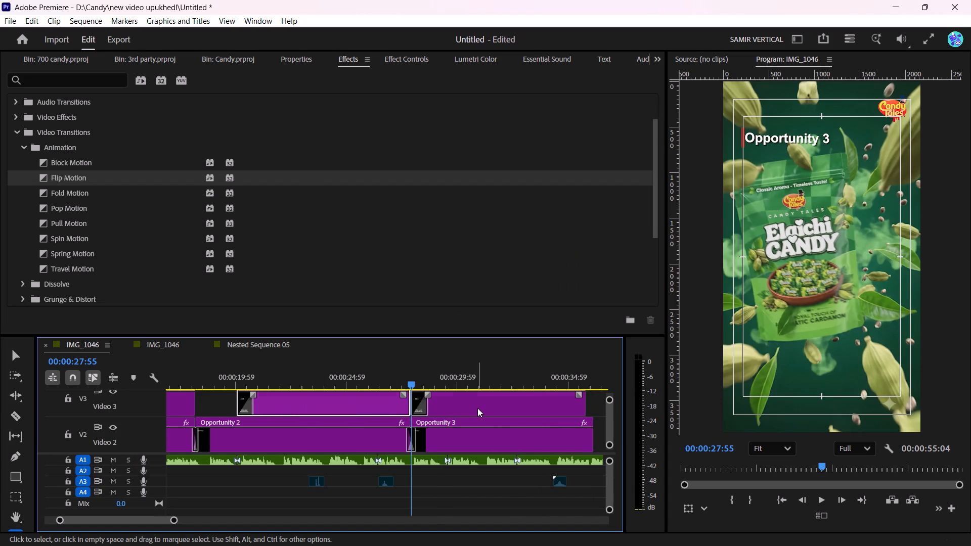
key(space)
scroll(443, 395, down, 4)
key(space)
drag(398, 405, 421, 407)
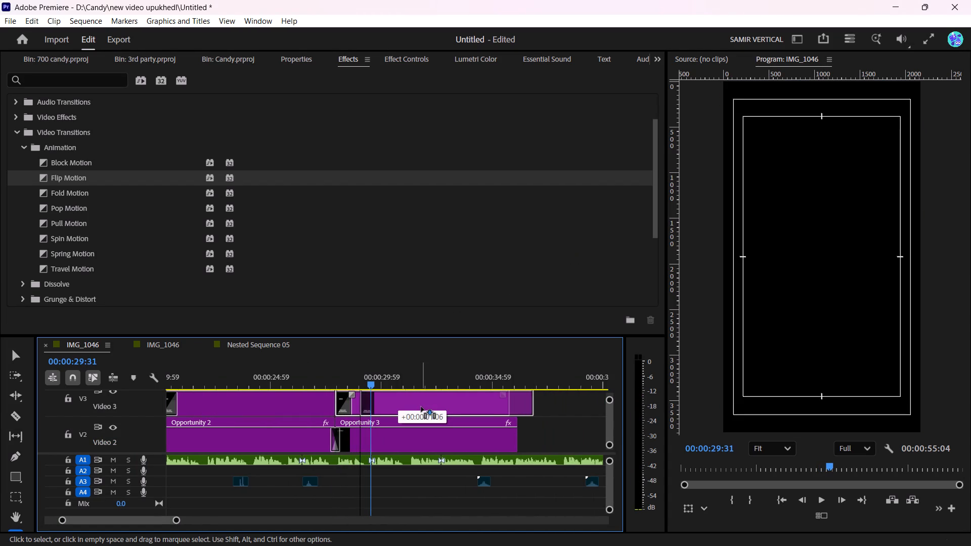
drag(421, 407, 432, 406)
Replace the duplicated title's text with "Third-Party Manufacturing" and play its opening to about 00:00:30:32.
double_click(432, 406)
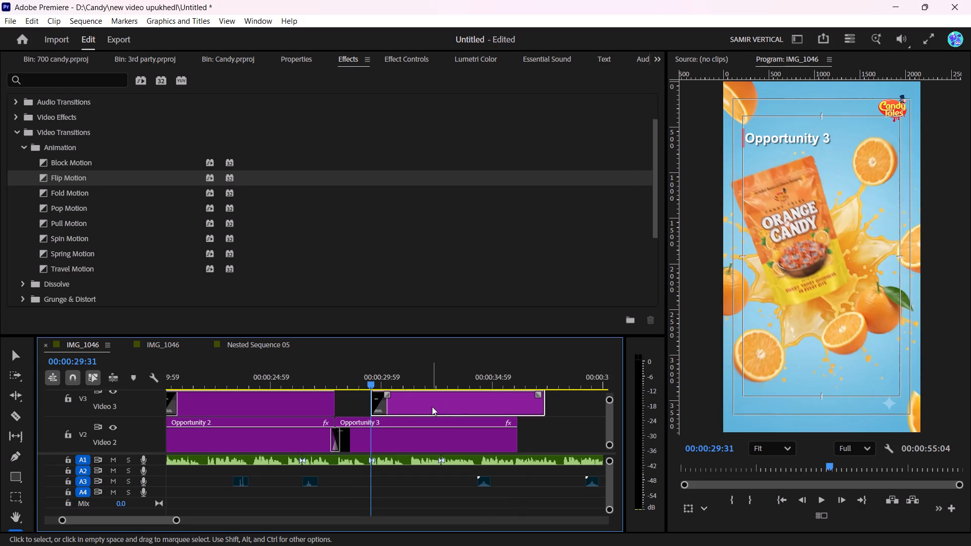
double_click(83, 104)
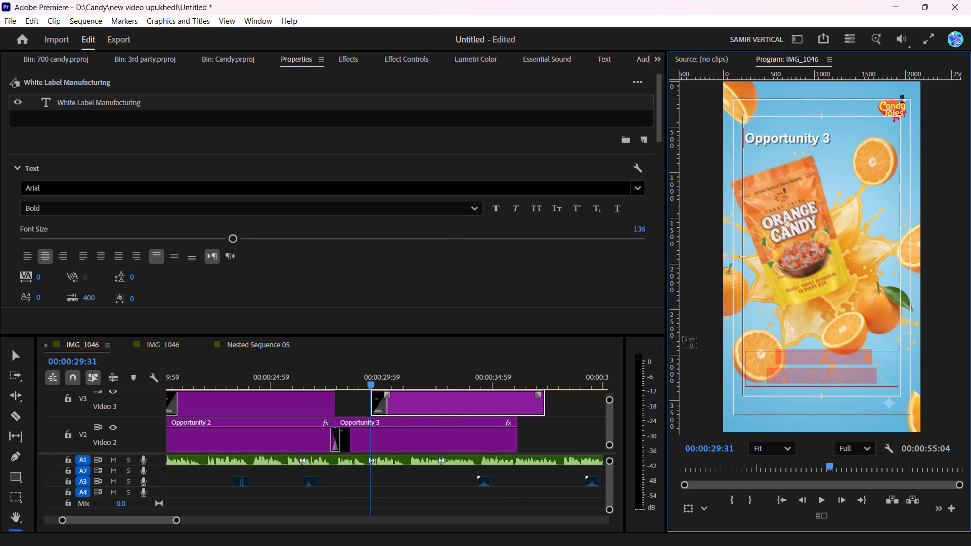
key(ctrl+v)
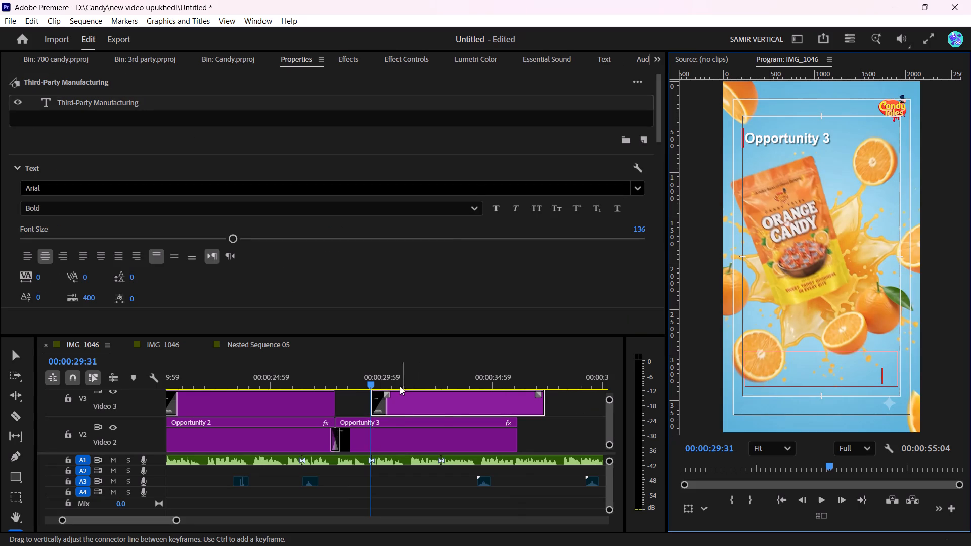
click(352, 380)
key(space)
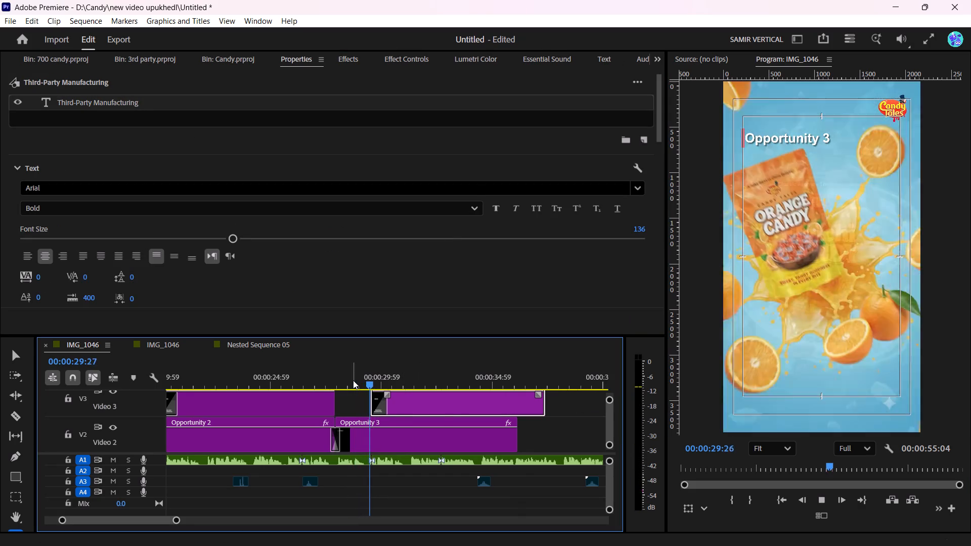
key(space)
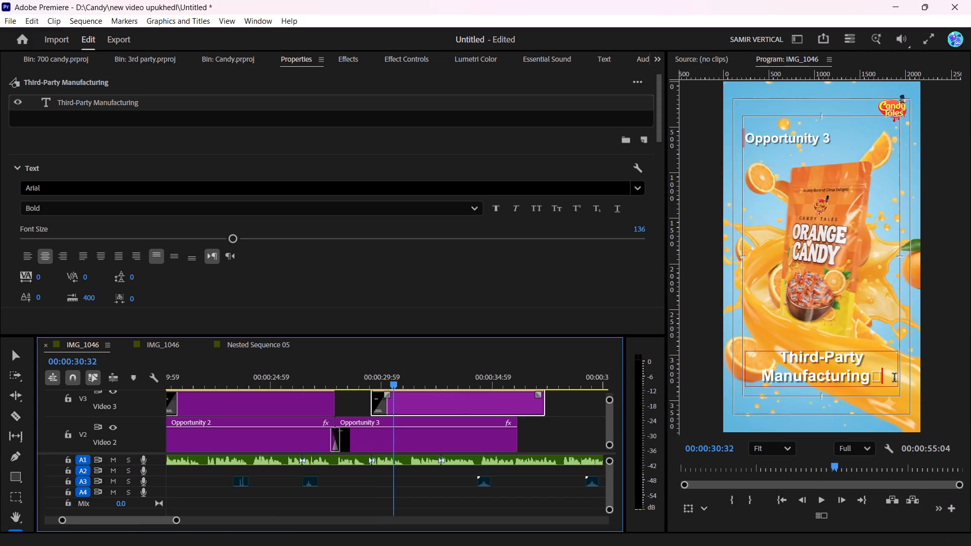
Remove the stray character after "Third-Party Manufacturing" in the V3 title.
key(BackSpace)
key(ctrl+z)
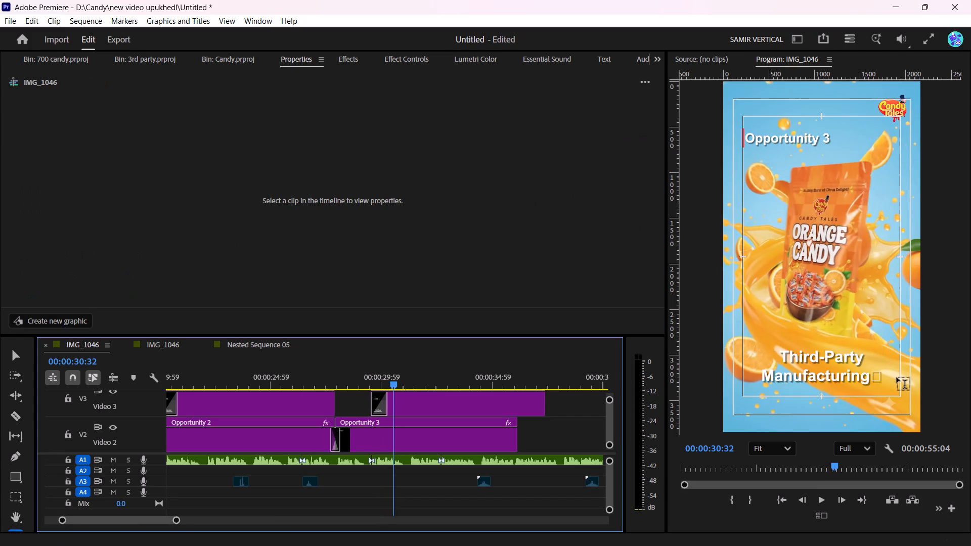
double_click(504, 403)
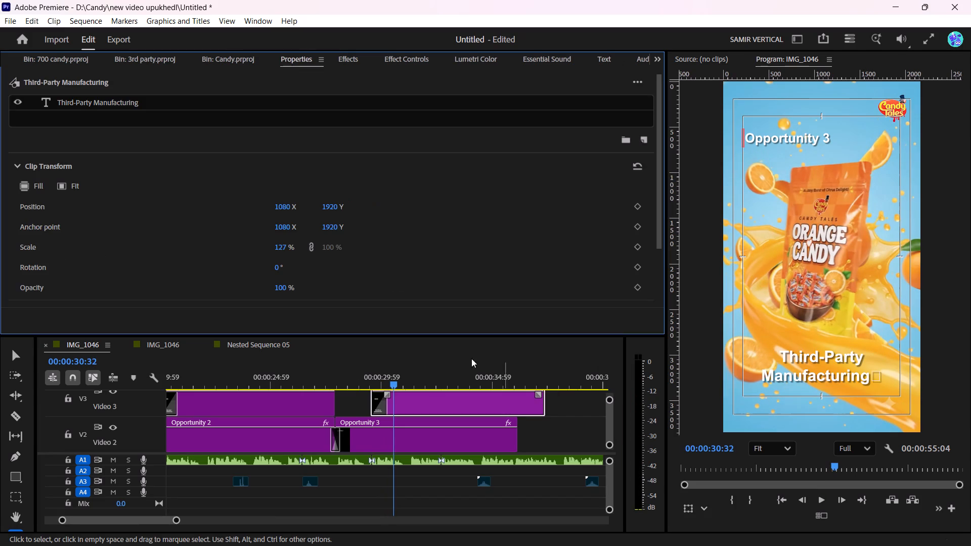
double_click(106, 101)
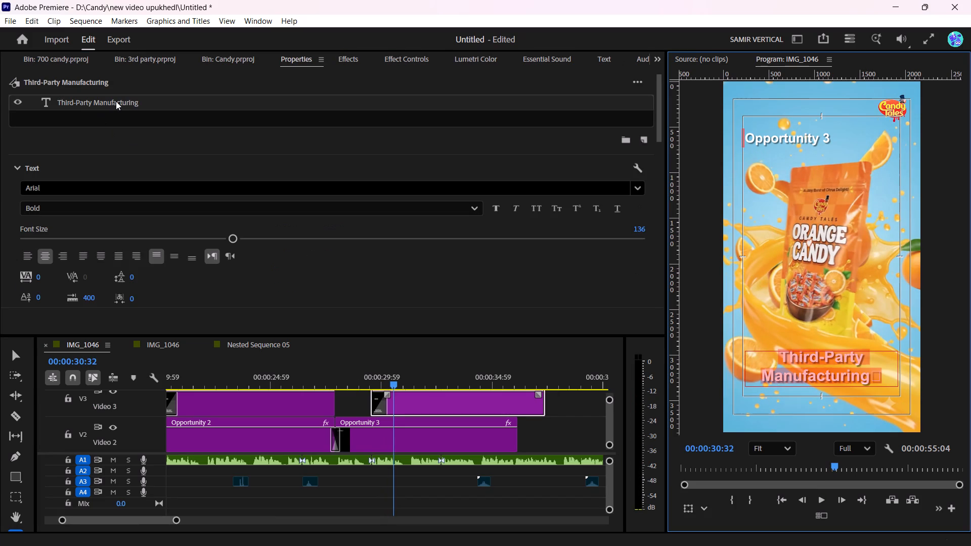
key(Right)
key(BackSpace)
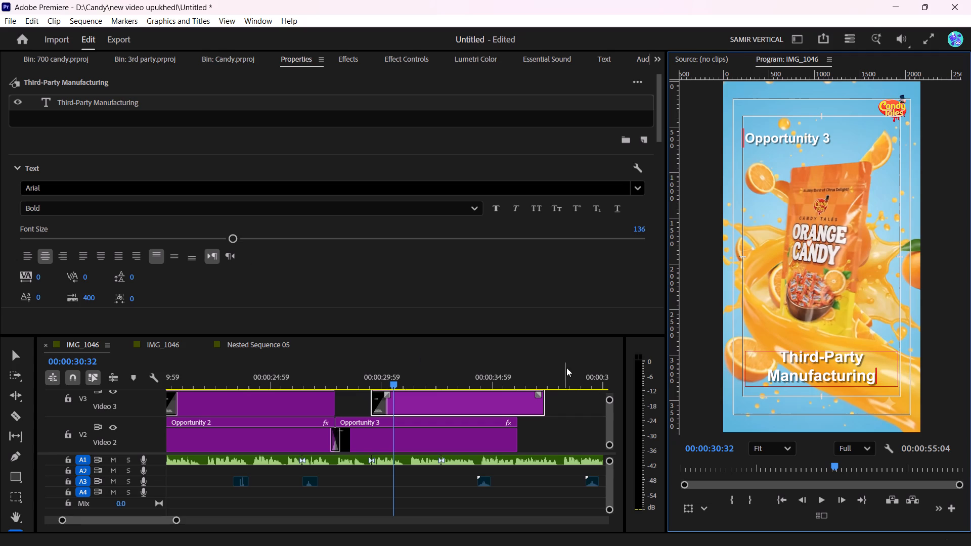
Play the Opportunity 3 section and extend its V2 title to end level with the Third-Party Manufacturing title.
click(345, 374)
key(space)
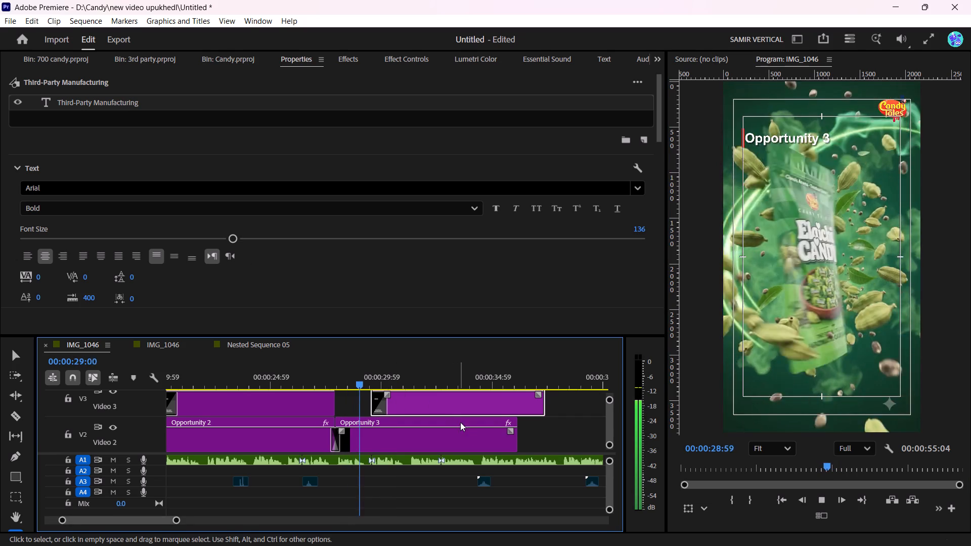
alt+scroll(463, 425, down, 12)
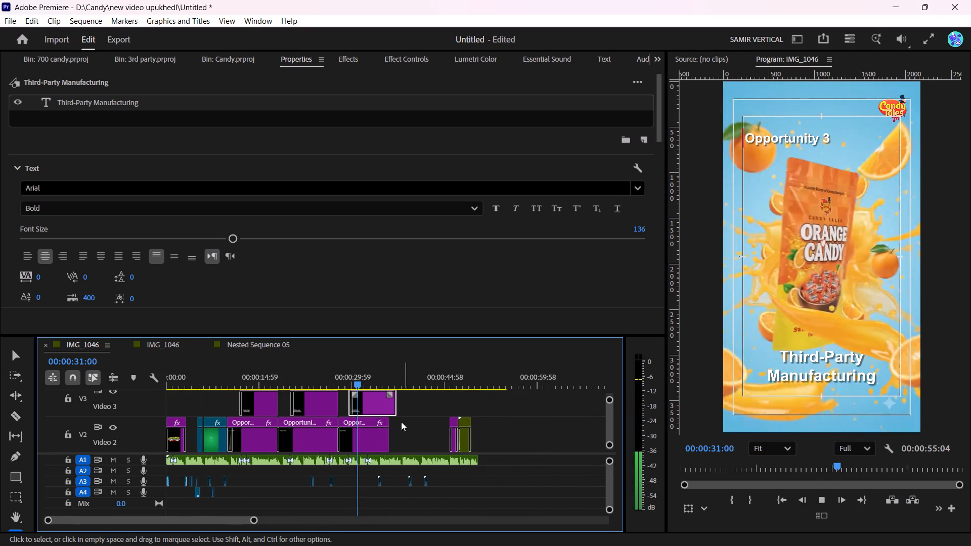
alt+scroll(391, 413, up, 8)
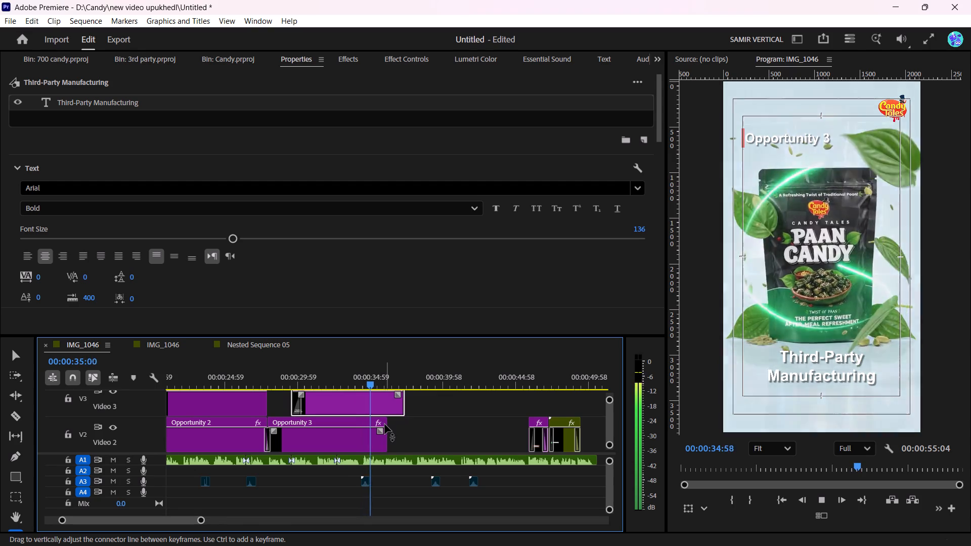
drag(386, 431, 400, 432)
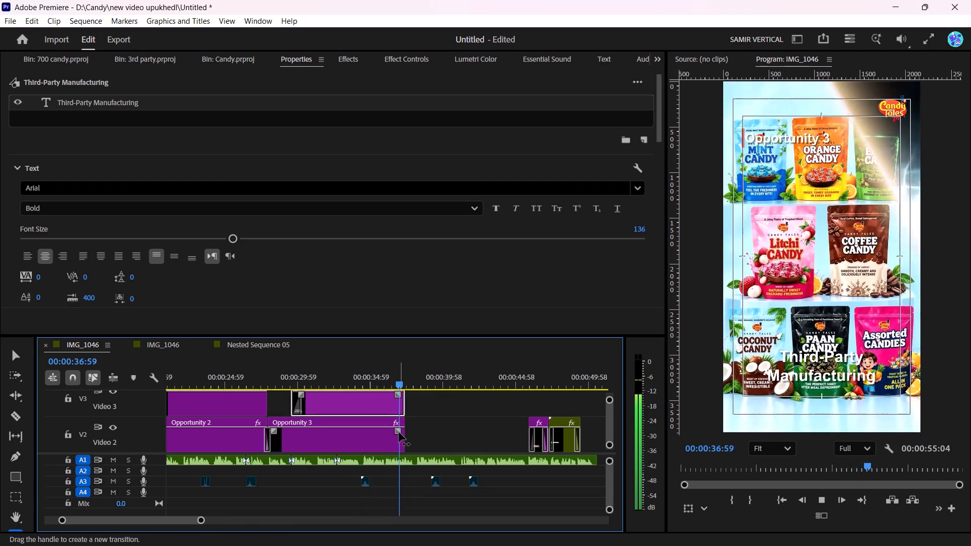
Trim the Opportunity 3 and Third-Party Manufacturing titles together to end at 00:00:36:37.
key(space)
click(392, 377)
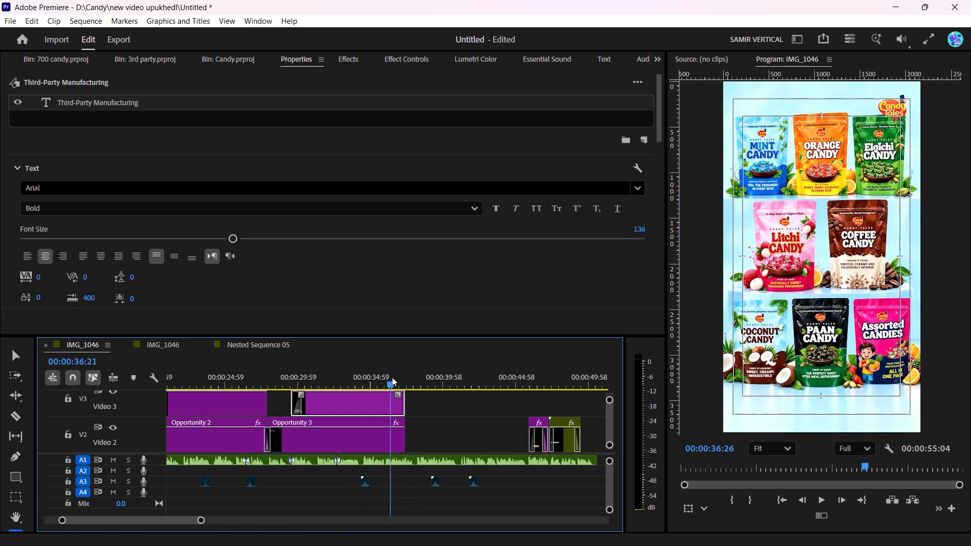
click(391, 377)
key(space)
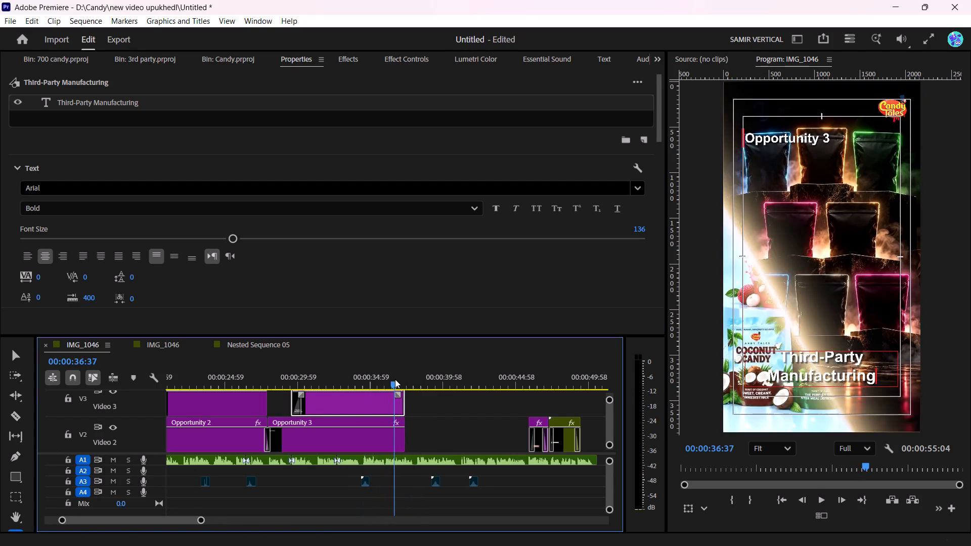
drag(417, 407, 401, 424)
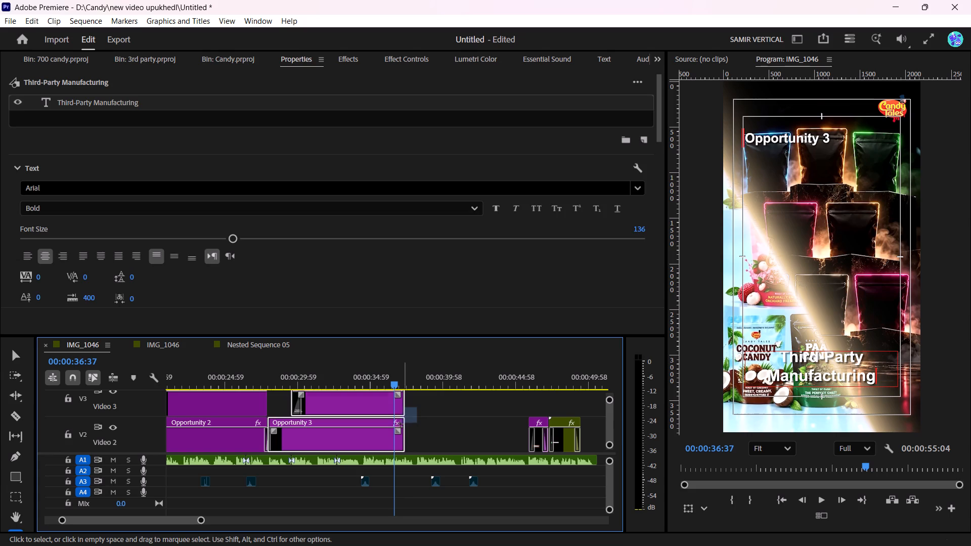
drag(401, 424, 400, 424)
drag(403, 423, 394, 425)
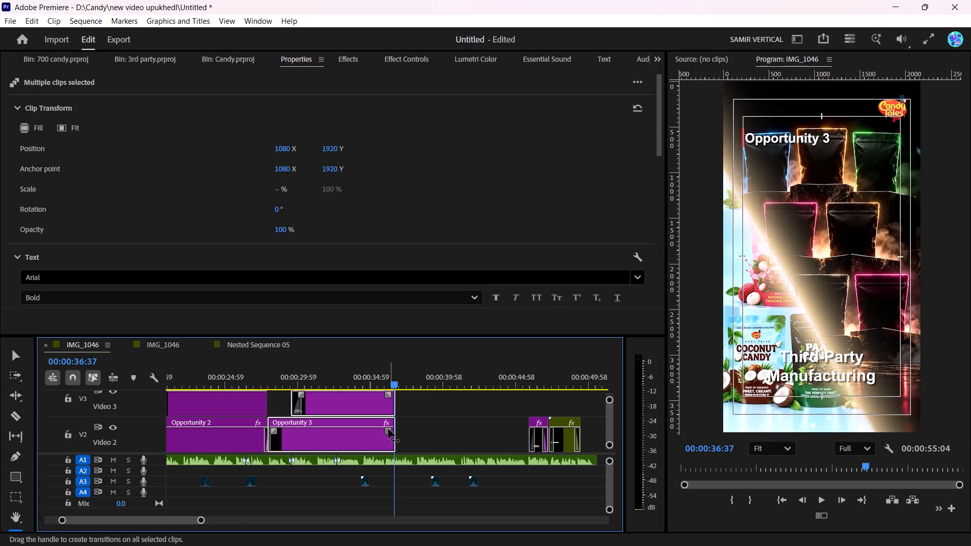
Add a transition at the end of both the Opportunity 3 and Third-Party Manufacturing titles, and play from 00:00:34:47.
click(388, 429)
click(369, 374)
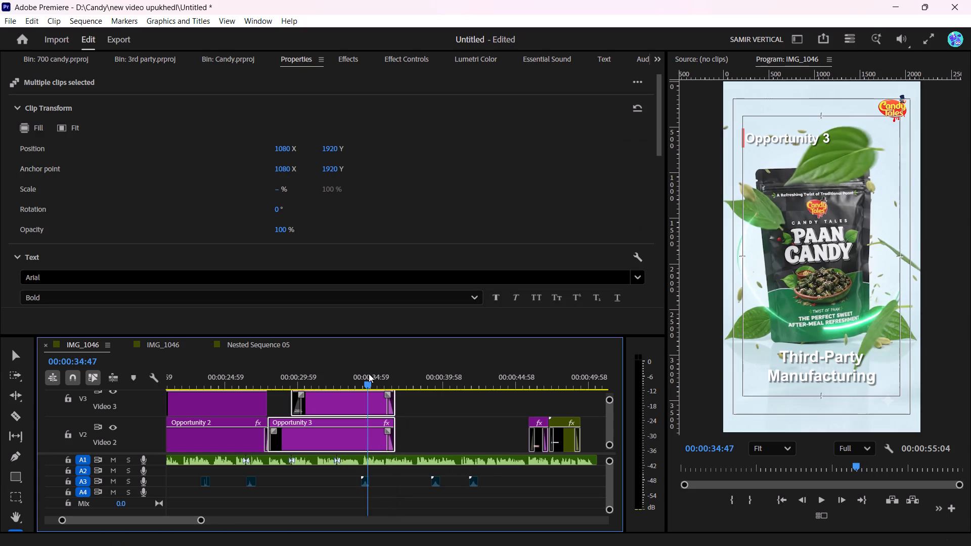
key(space)
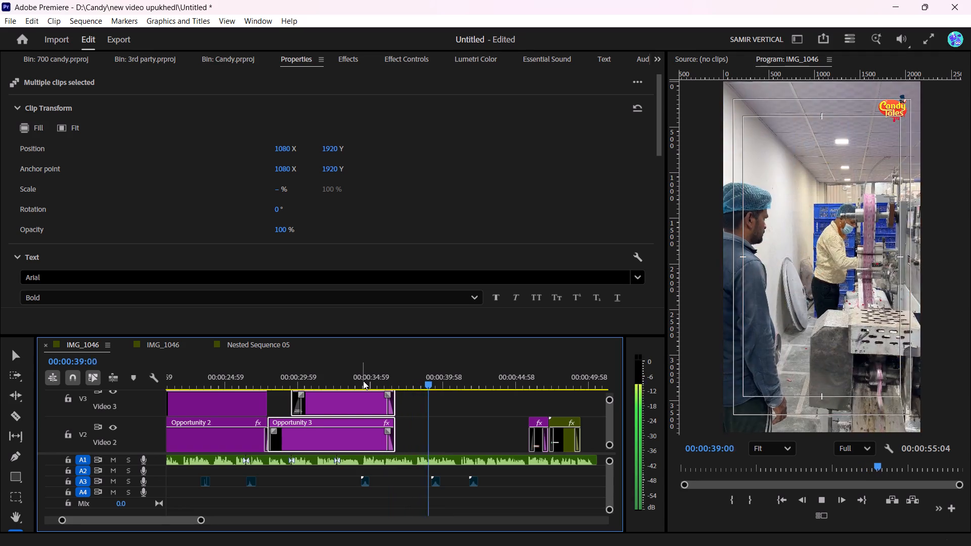
Review the footage and voiceover following the Opportunity 3 titles up to about 00:00:44, and stop replay at 00:00:41:32.
alt+scroll(465, 423, down, 6)
click(546, 430)
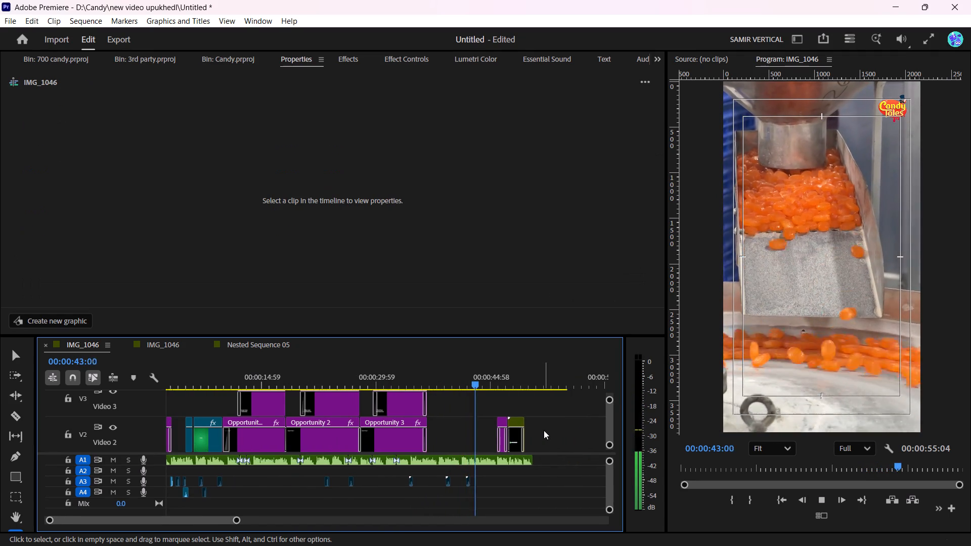
key(space)
key(space)
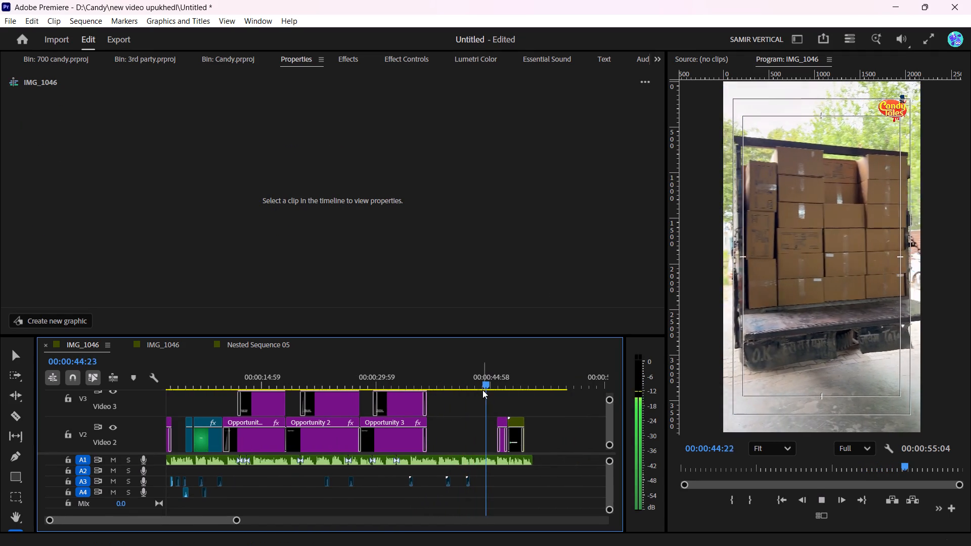
key(space)
drag(484, 385, 456, 385)
key(space)
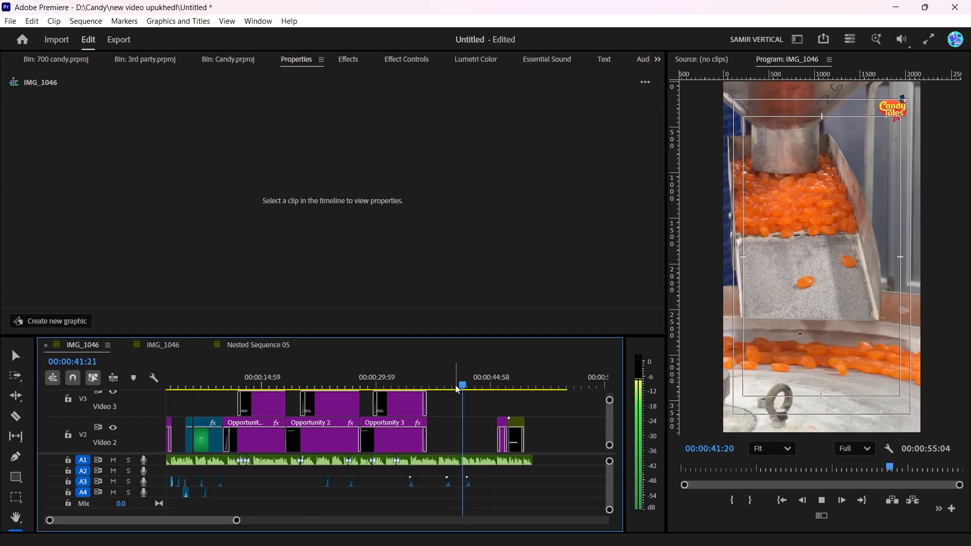
key(space)
Open the Animation Composer extension and browse its shape transitions, title, social media, text preset and counter categories for a suitable animated text.
click(249, 21)
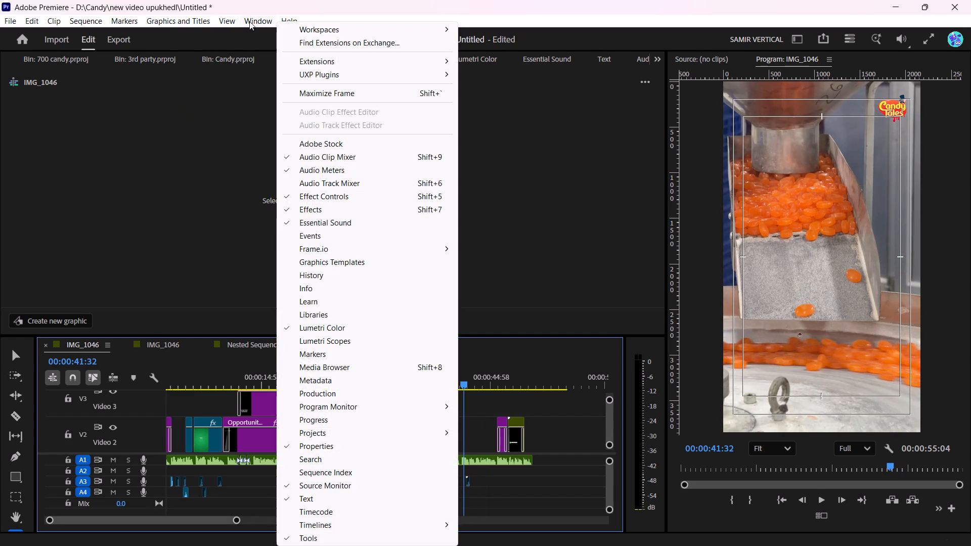
click(334, 56)
click(484, 61)
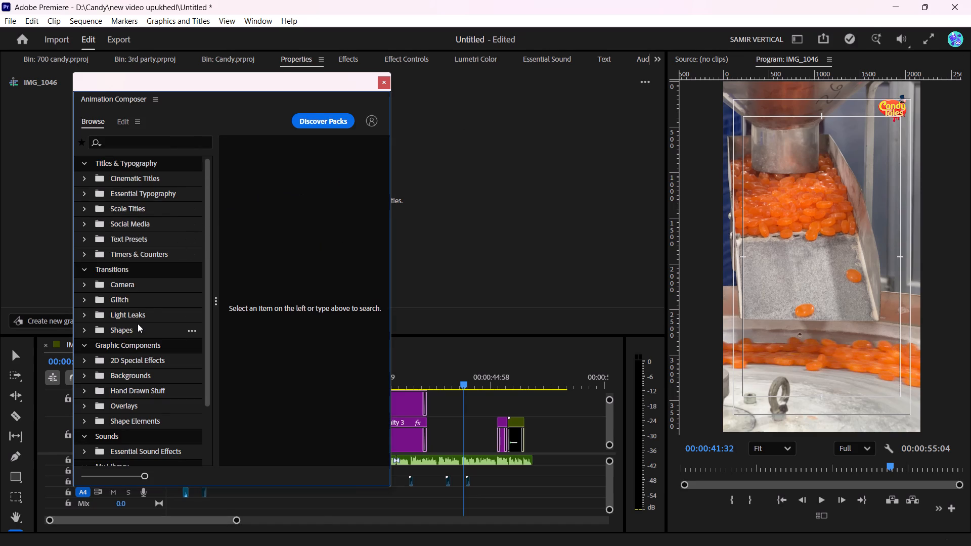
click(125, 408)
click(121, 331)
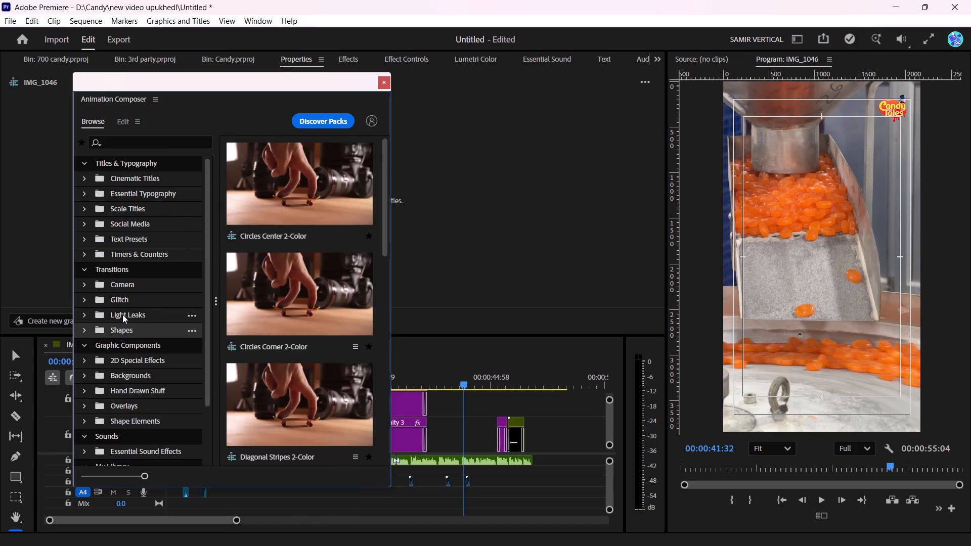
click(125, 177)
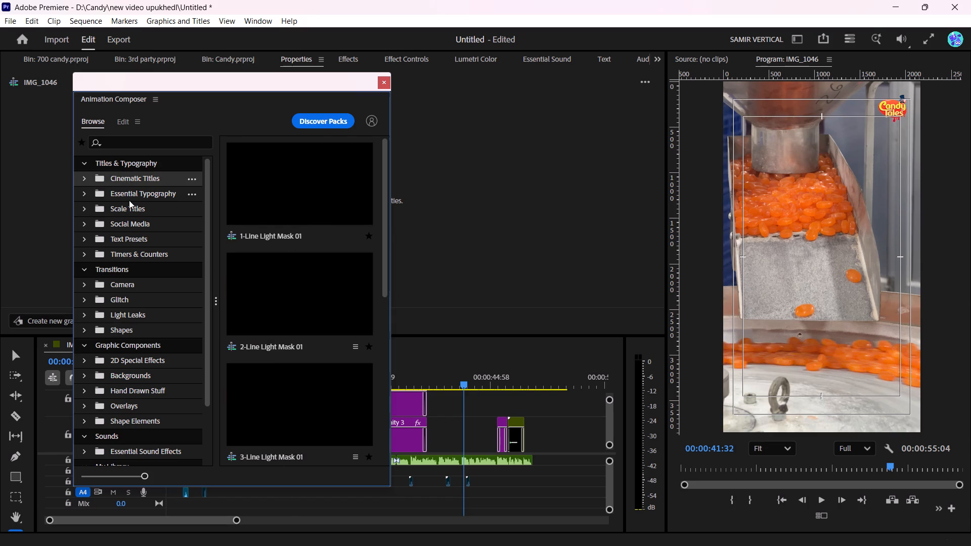
click(129, 200)
click(131, 210)
click(128, 222)
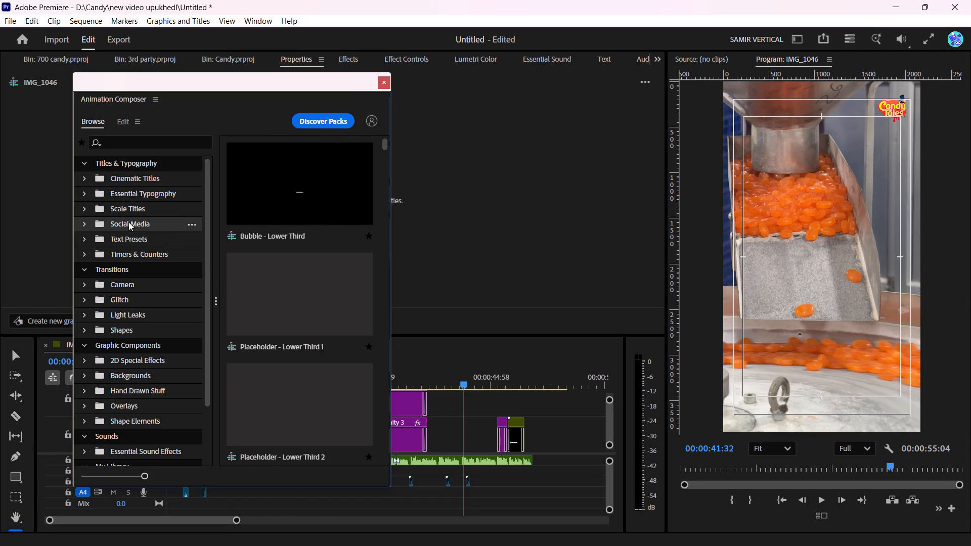
scroll(291, 283, down, 4)
click(137, 238)
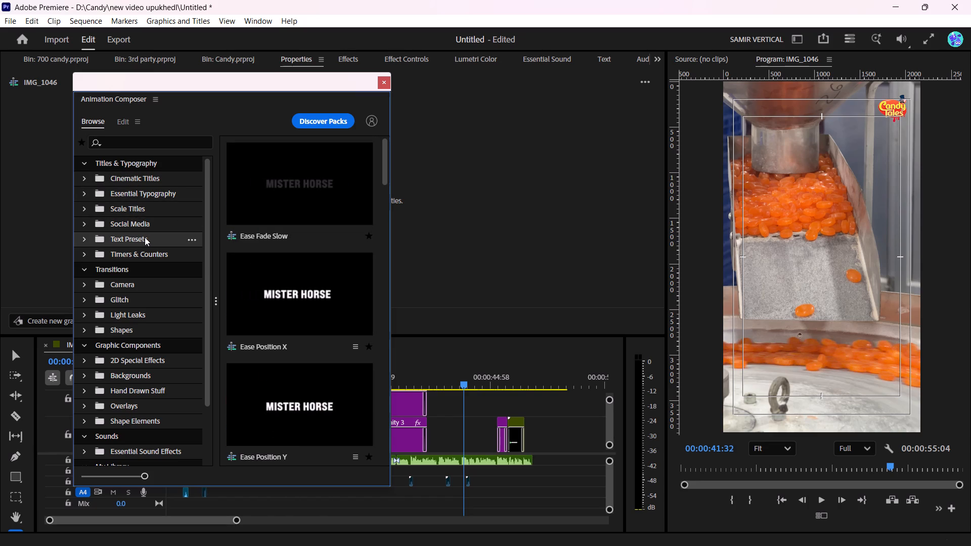
scroll(259, 257, down, 18)
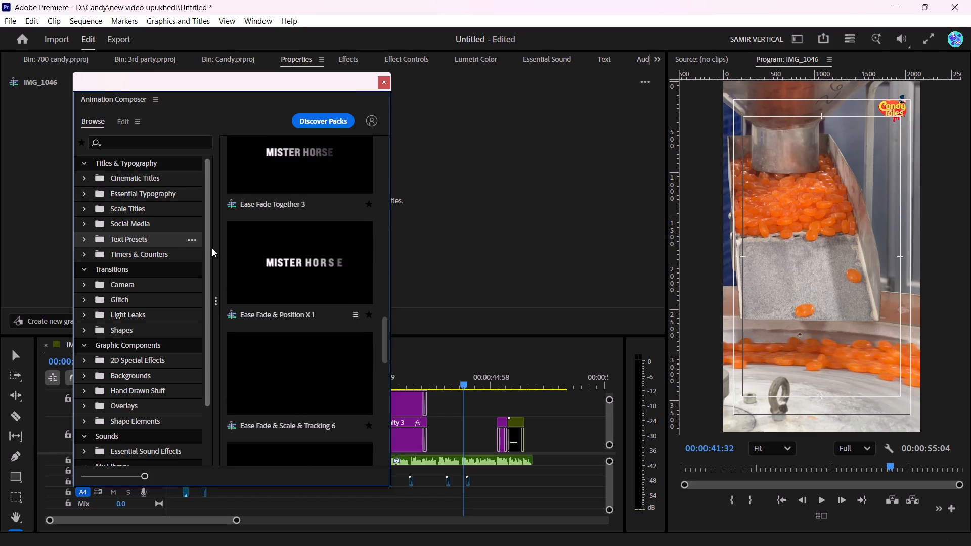
click(124, 253)
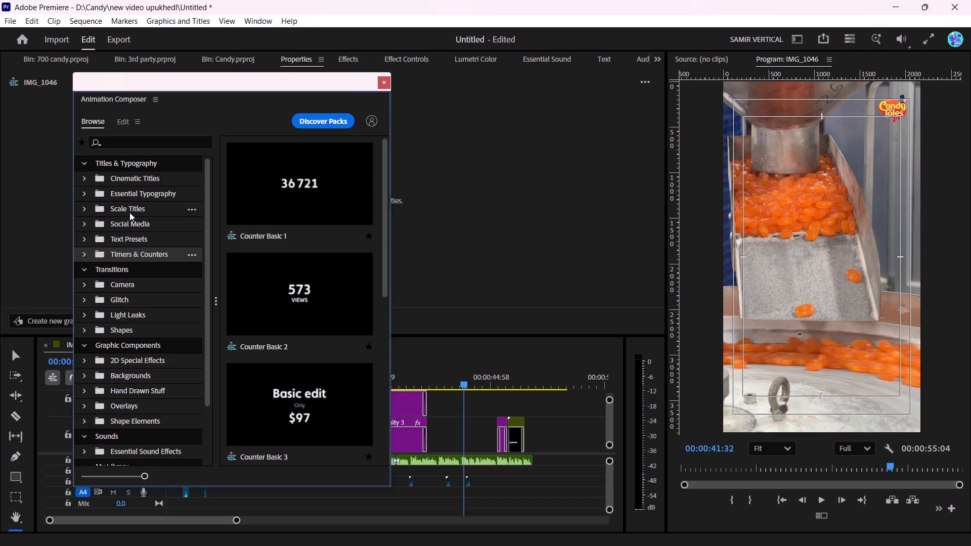
click(129, 212)
scroll(256, 280, down, 8)
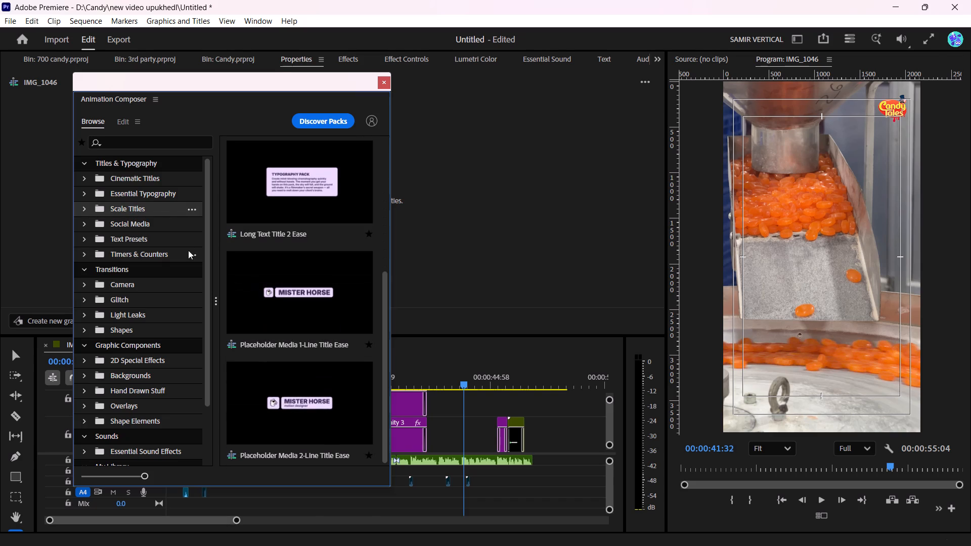
Add the Bullet List preset from Essential Typography to the sequence at 00:00:41:32.
click(149, 197)
scroll(254, 286, down, 5)
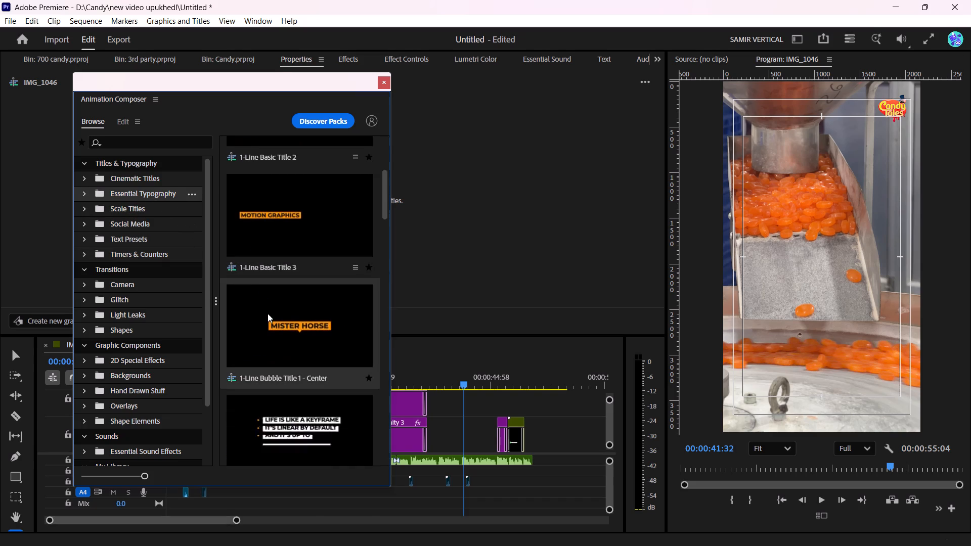
scroll(268, 313, down, 2)
click(272, 203)
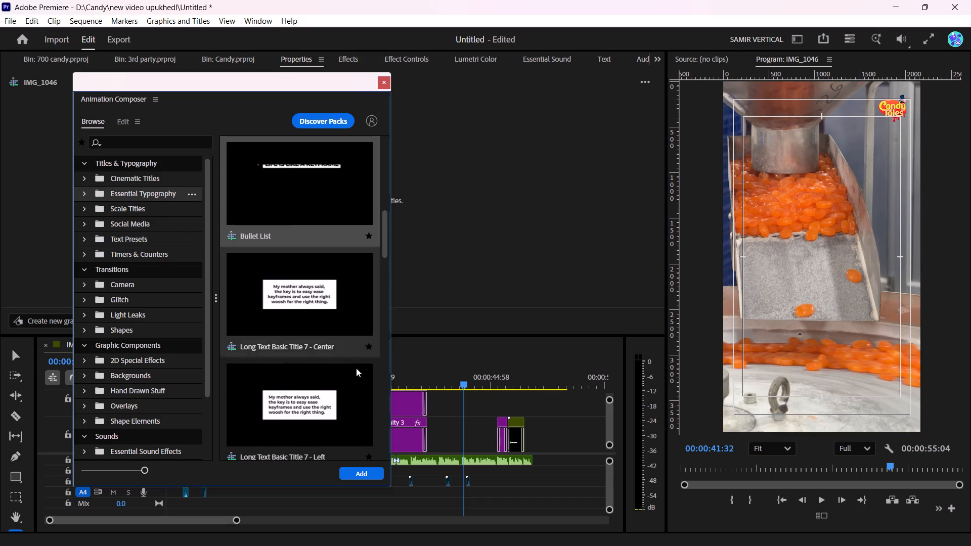
click(357, 474)
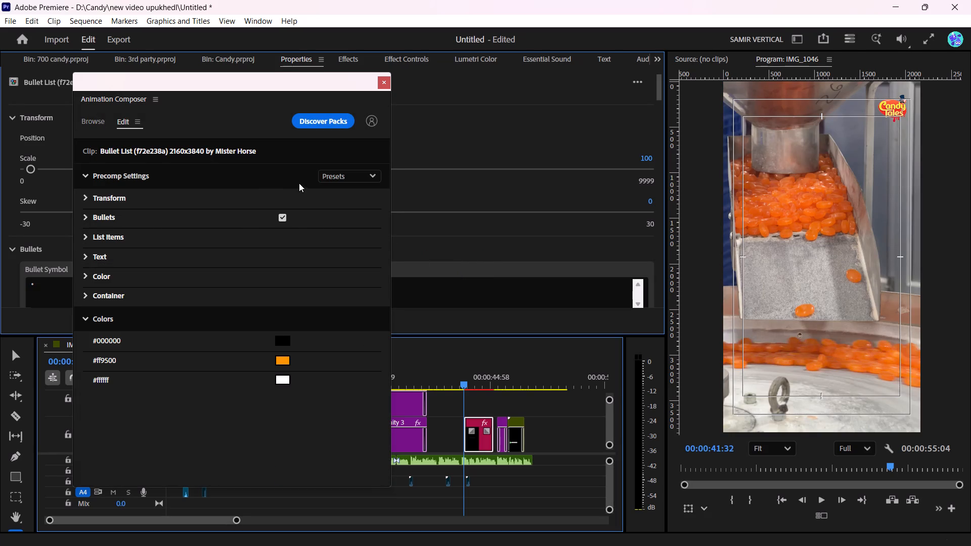
Examine the Bullet List clip's bullet, text and transform settings.
click(85, 221)
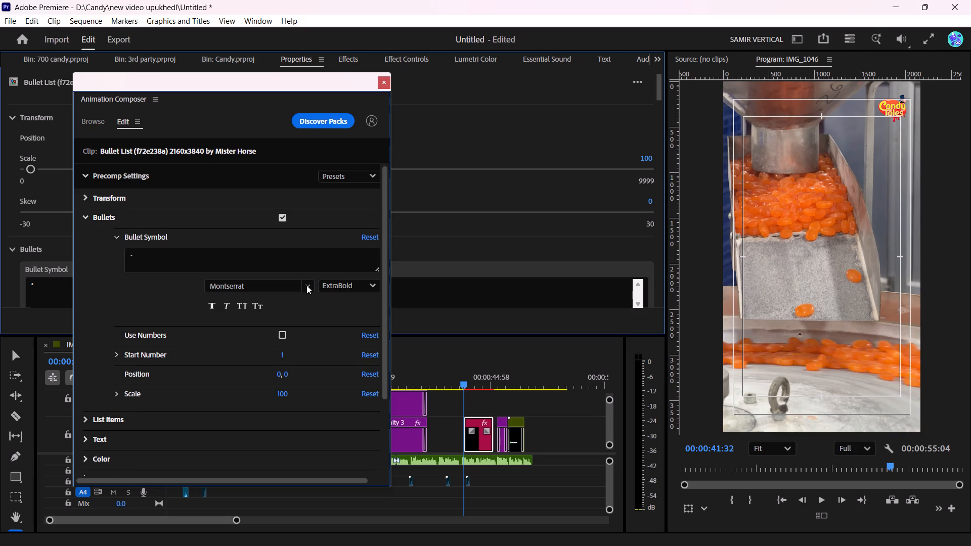
click(306, 285)
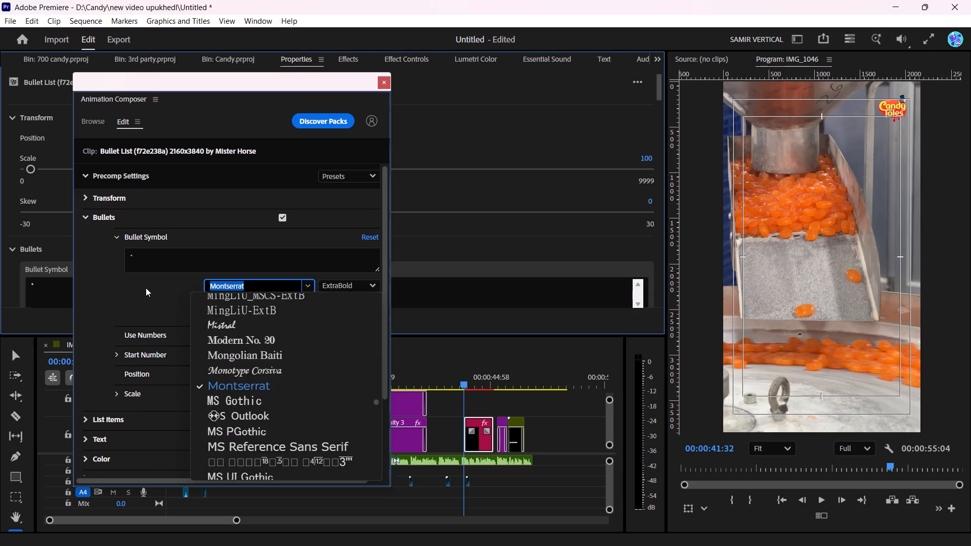
click(145, 293)
scroll(152, 302, down, 5)
click(82, 341)
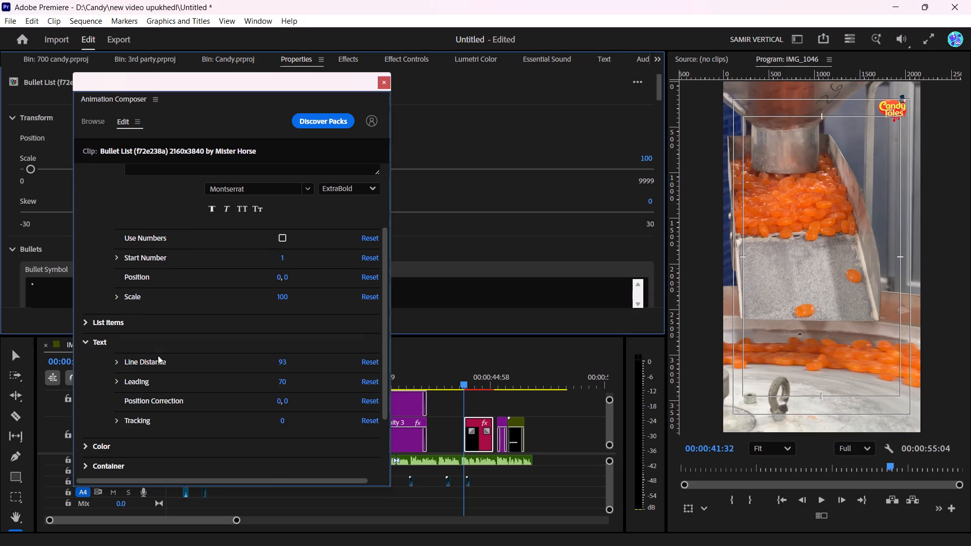
scroll(159, 355, down, 3)
scroll(159, 355, up, 7)
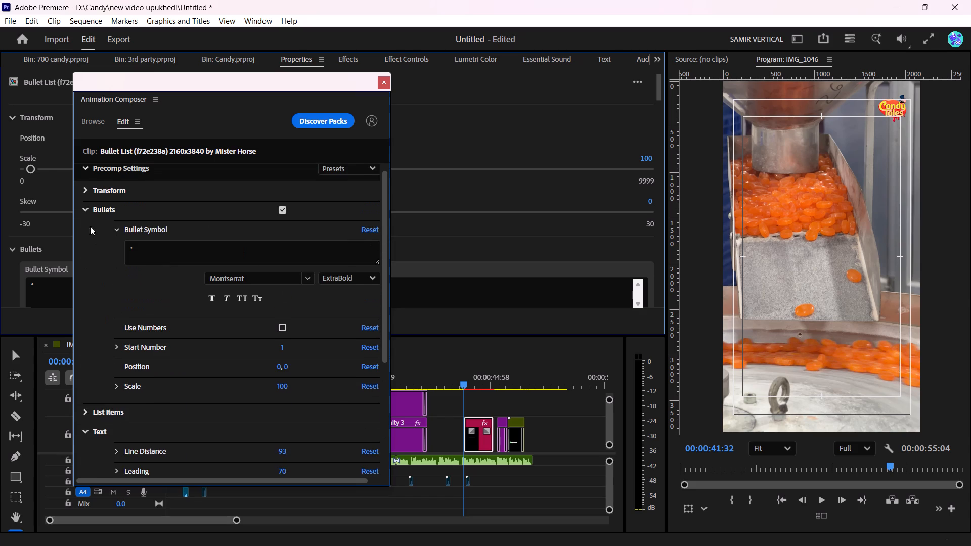
click(82, 217)
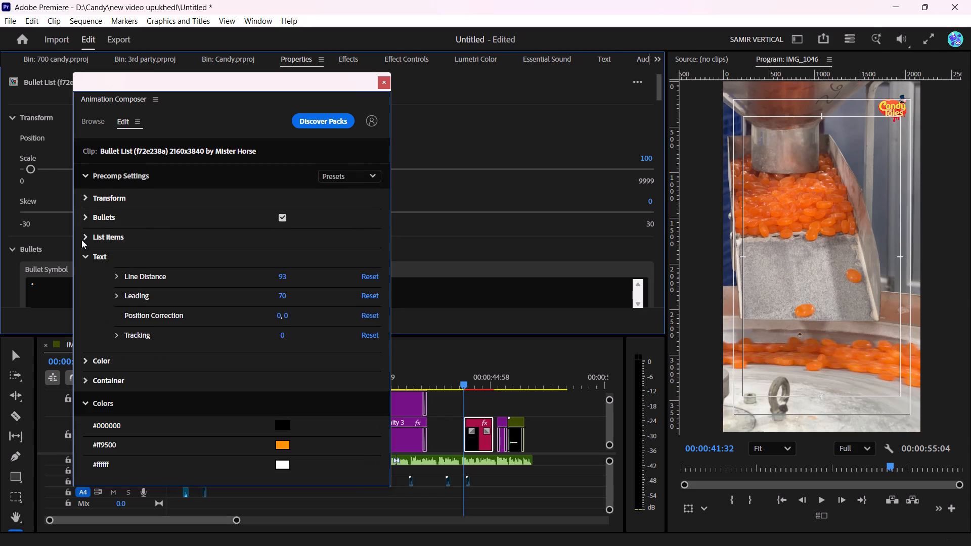
click(82, 255)
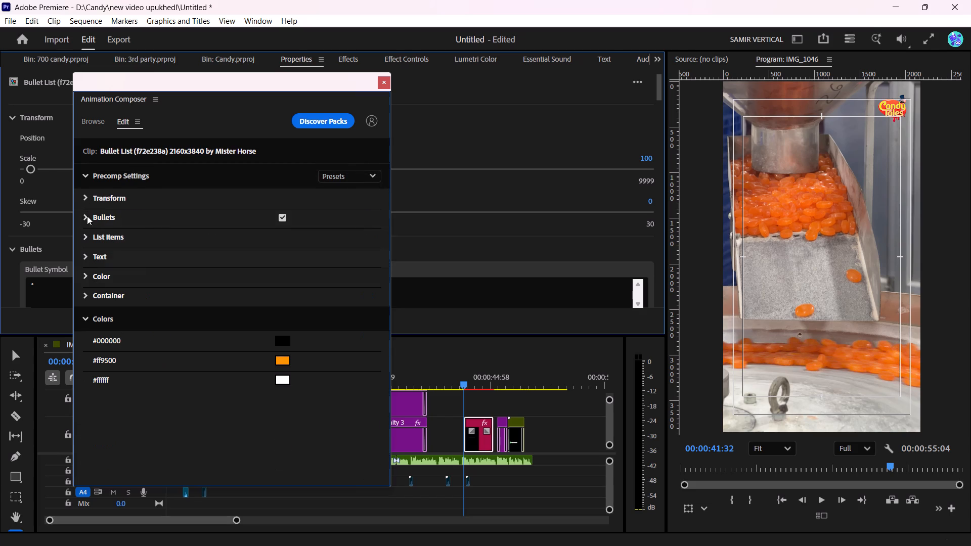
scroll(87, 178, up, 3)
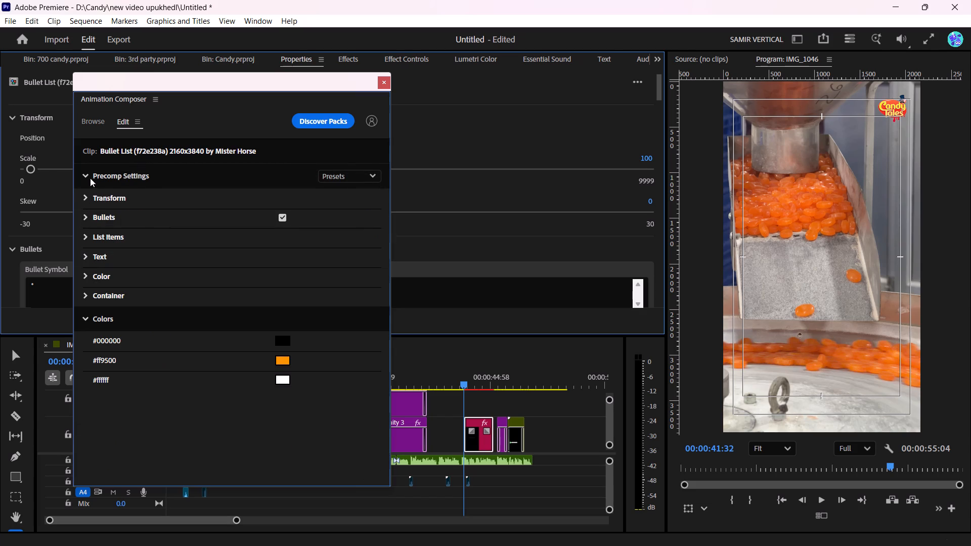
click(85, 177)
click(85, 177)
click(85, 199)
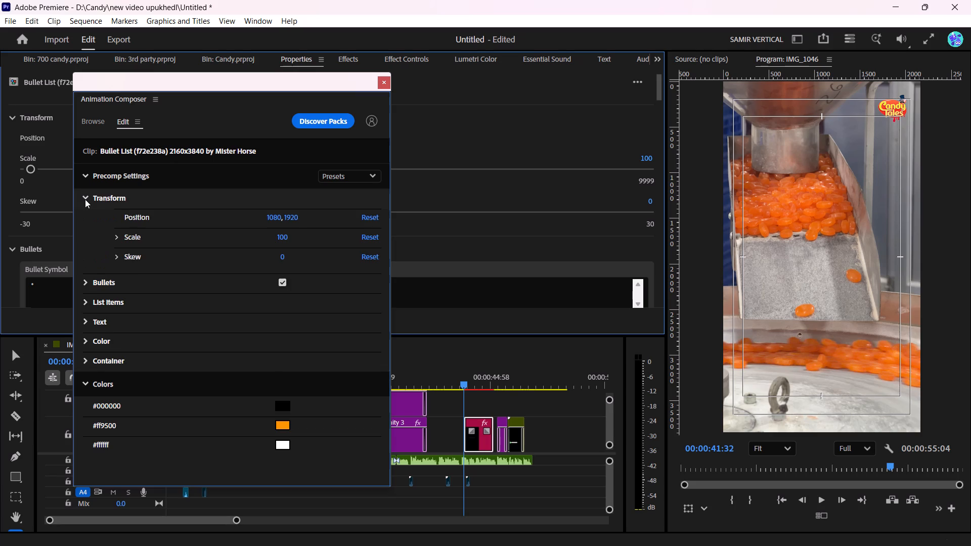
click(85, 199)
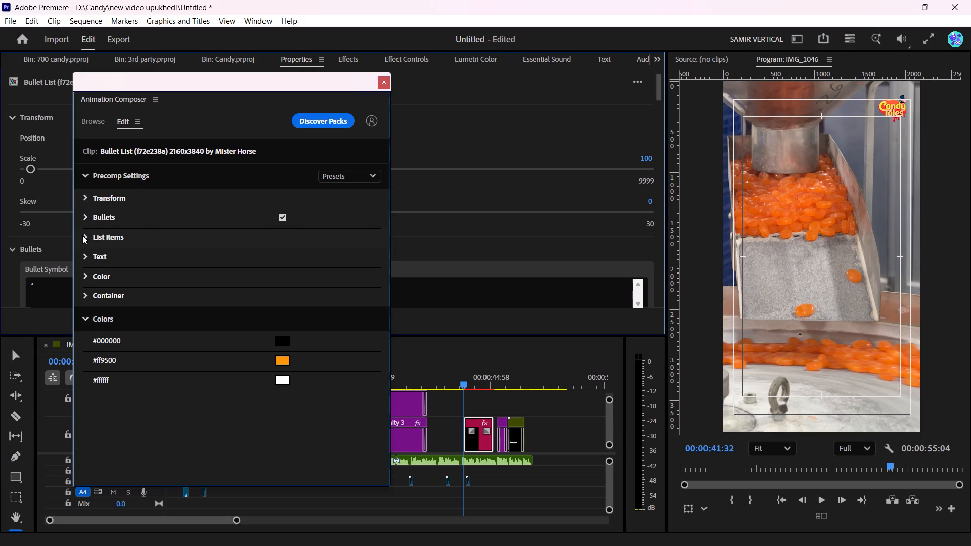
click(82, 235)
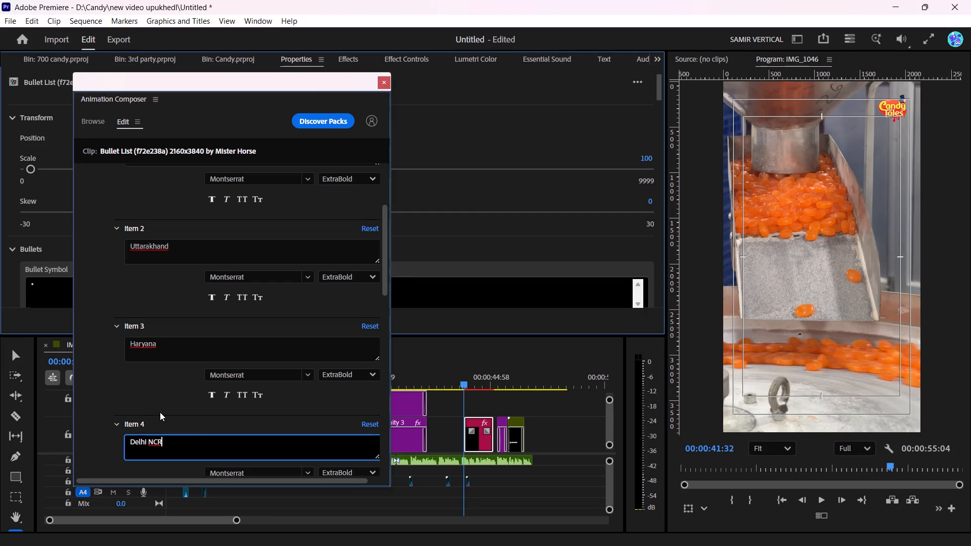
scroll(161, 405, down, 3)
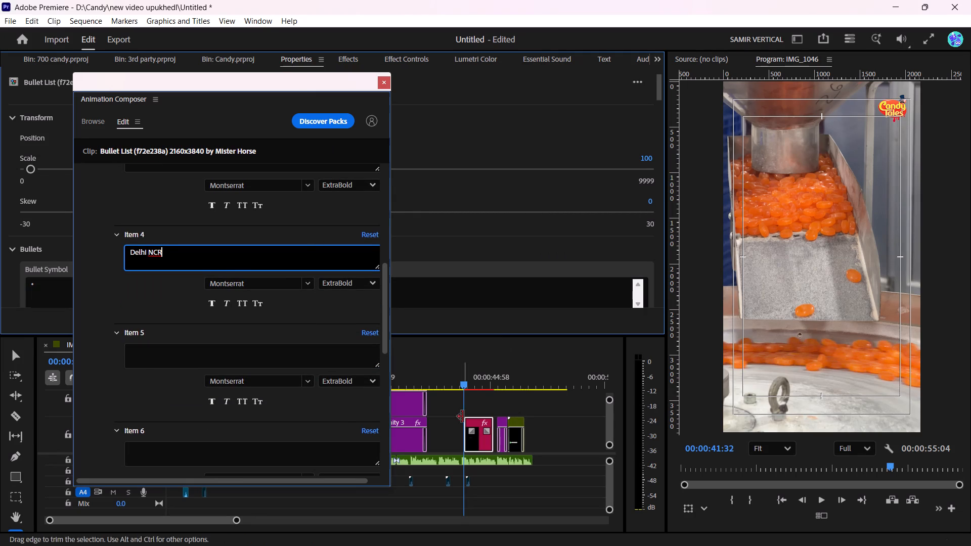
Play the sequence over the Bullet List clip to review the state names against the voiceover.
click(464, 385)
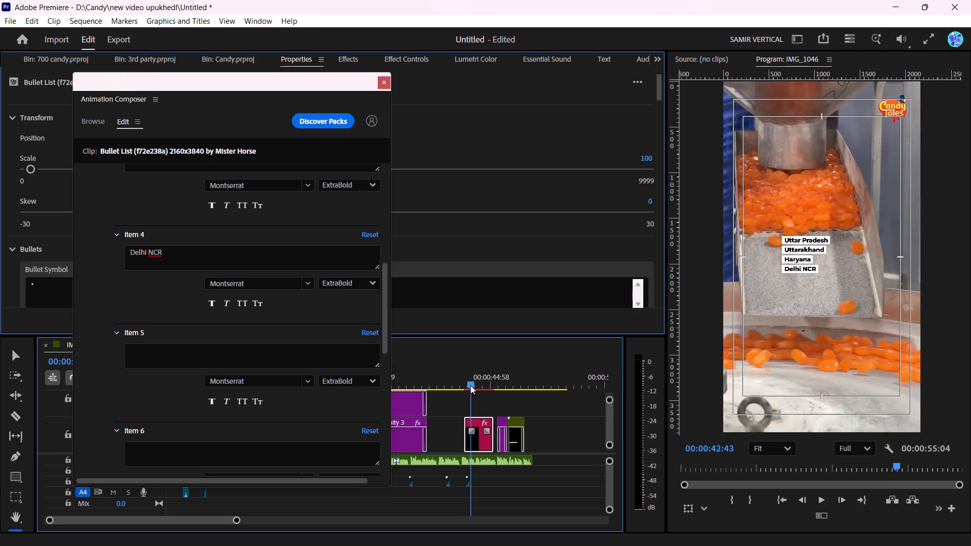
key(space)
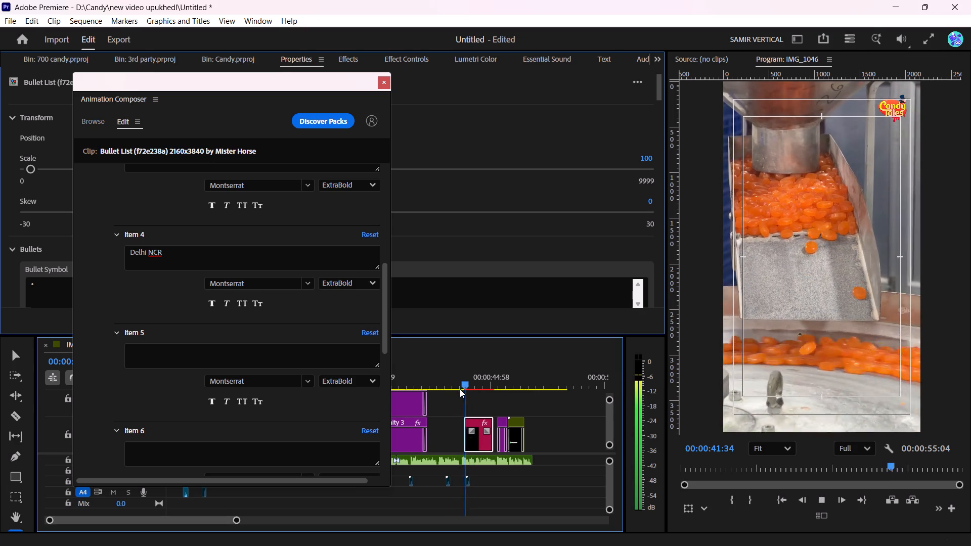
key(space)
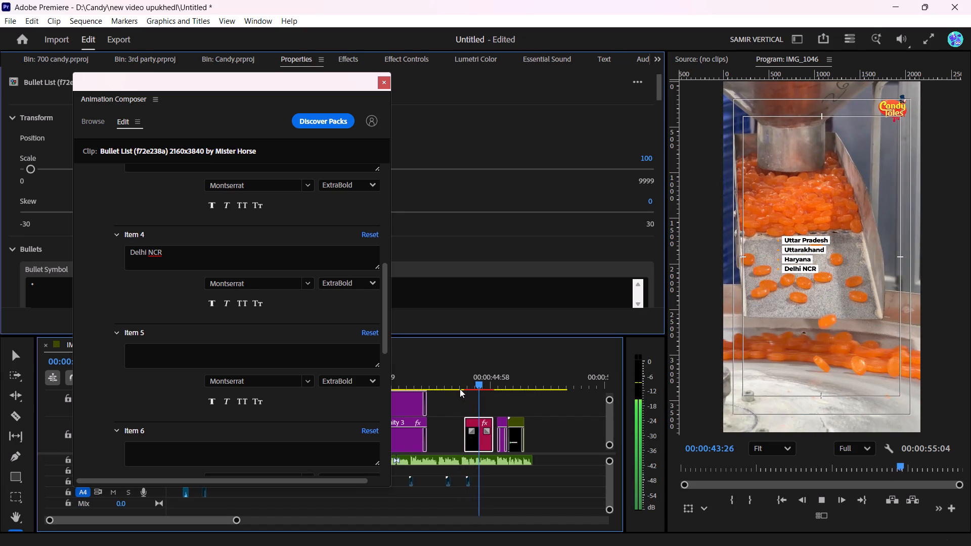
Close Animation Composer and enlarge the bullet list by setting its graphic Transform scale to 238.
click(382, 83)
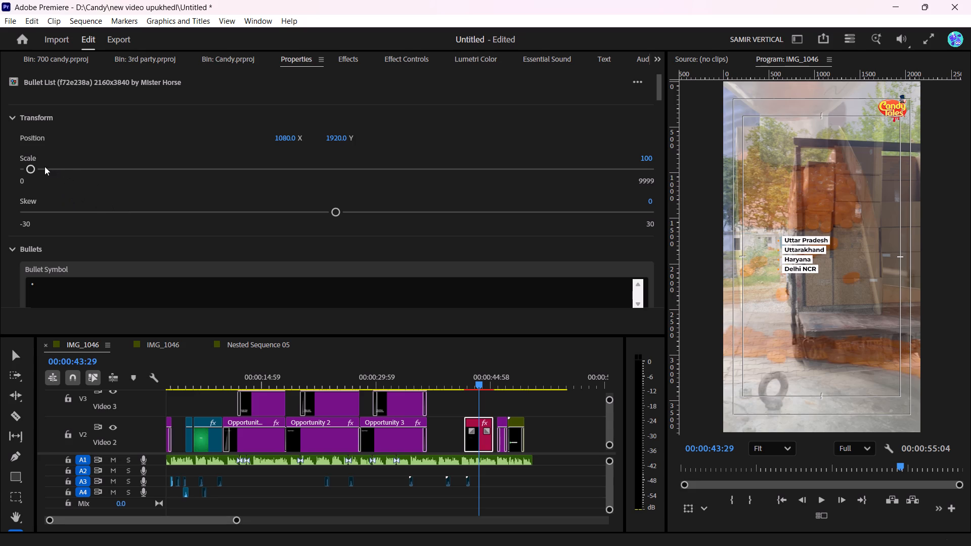
drag(45, 166, 92, 170)
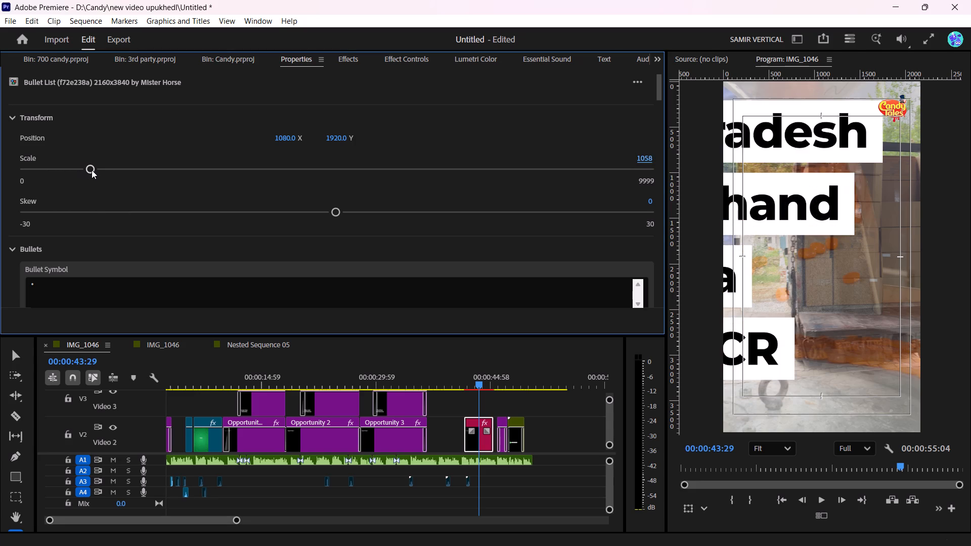
drag(92, 170, 58, 169)
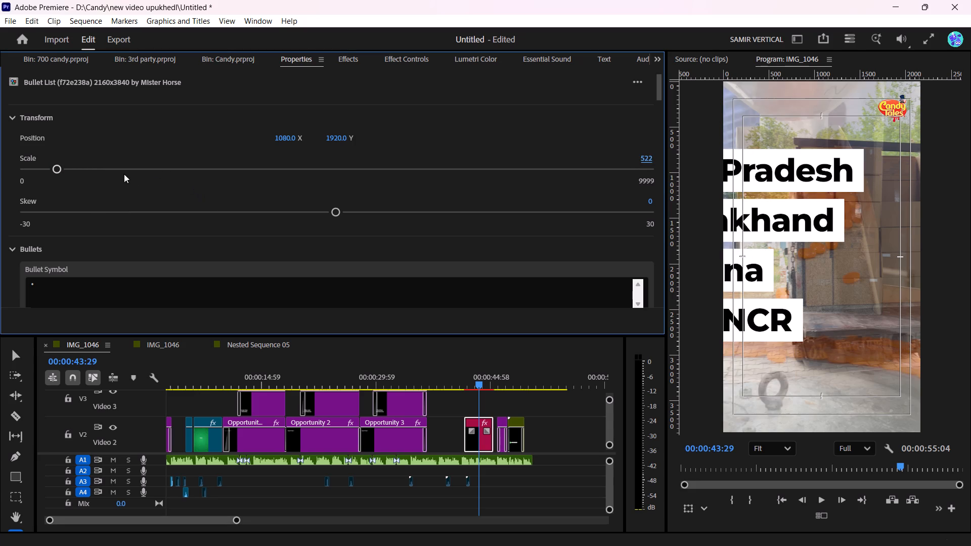
click(40, 166)
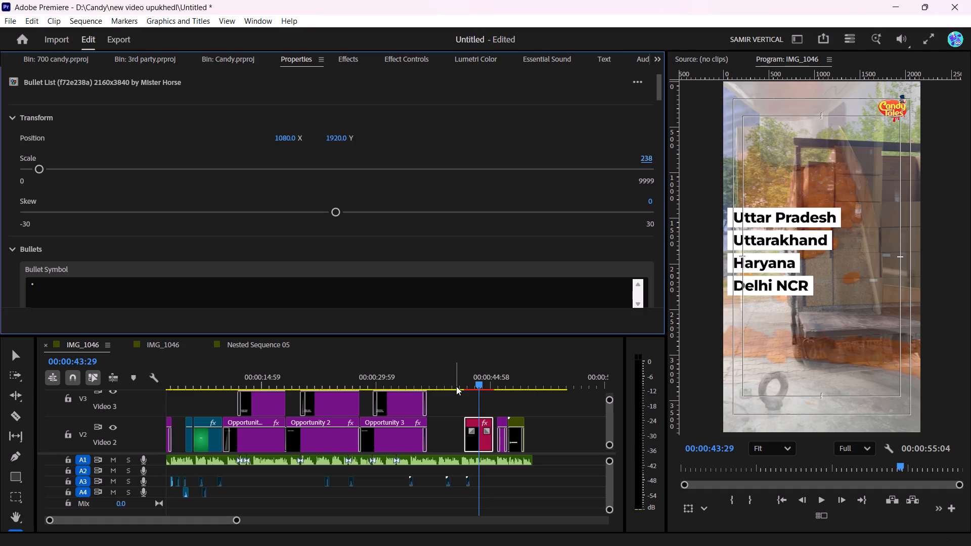
Set the Bullet List clip's horizontal position to 1504 in its clip-level Transform settings.
scroll(188, 147, up, 3)
scroll(484, 131, down, 4)
scroll(153, 295, down, 5)
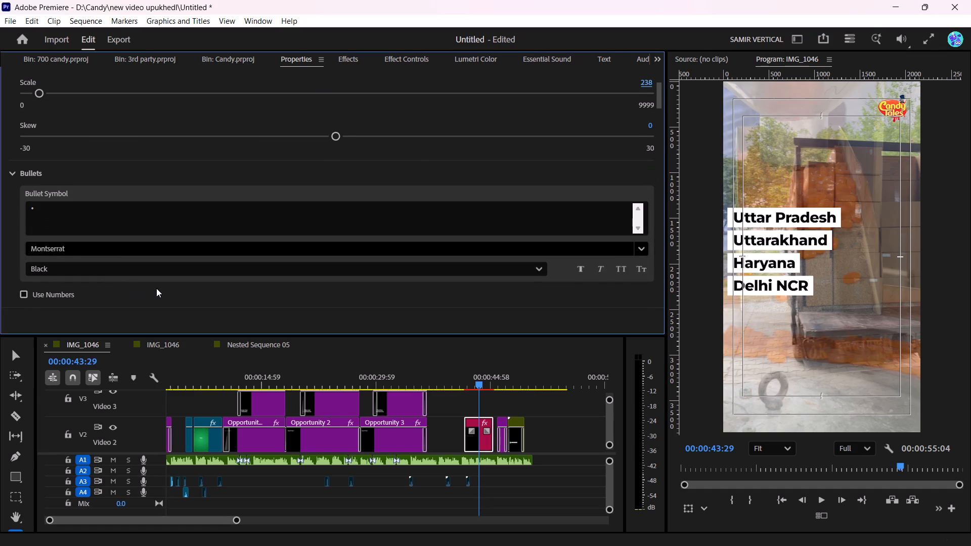
scroll(156, 288, down, 5)
scroll(217, 262, down, 5)
scroll(89, 213, down, 4)
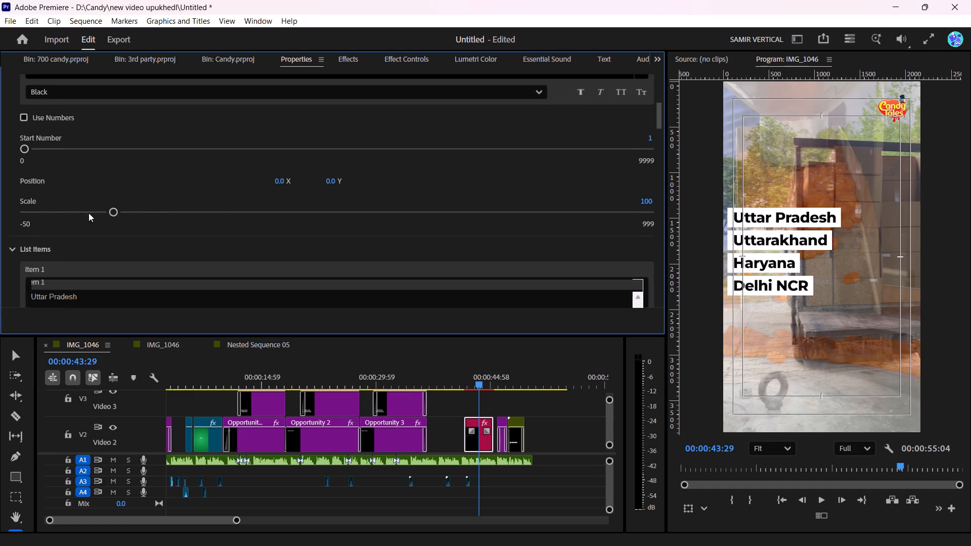
drag(659, 119, 658, 128)
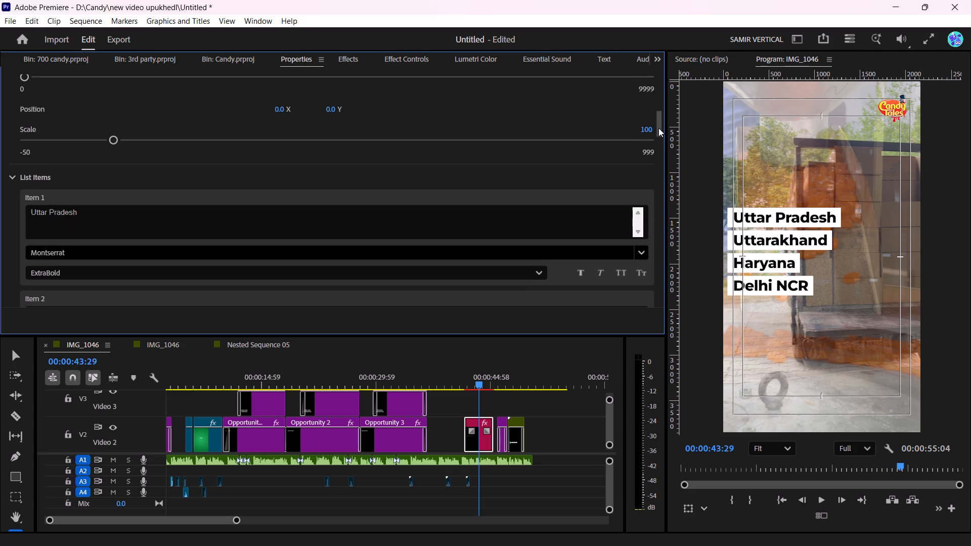
drag(658, 128, 657, 212)
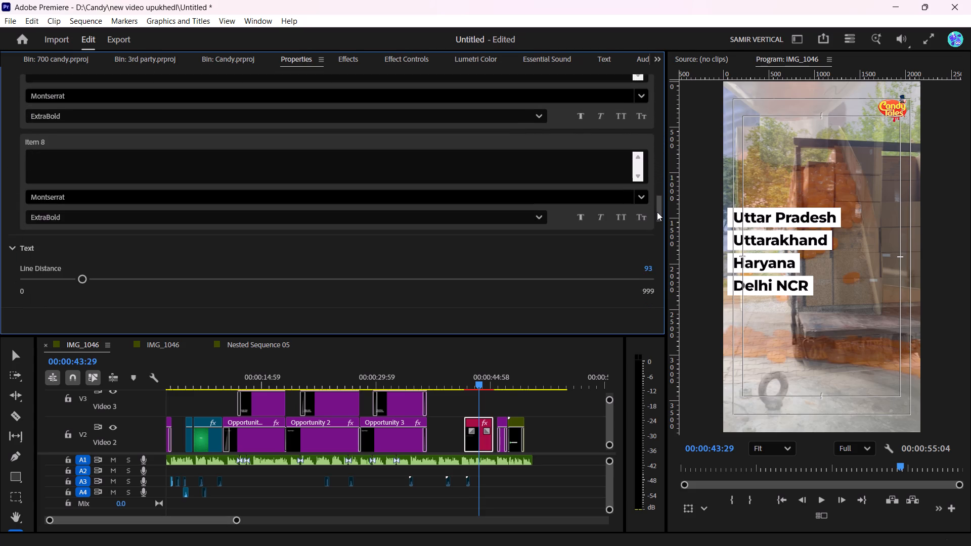
drag(657, 212, 657, 250)
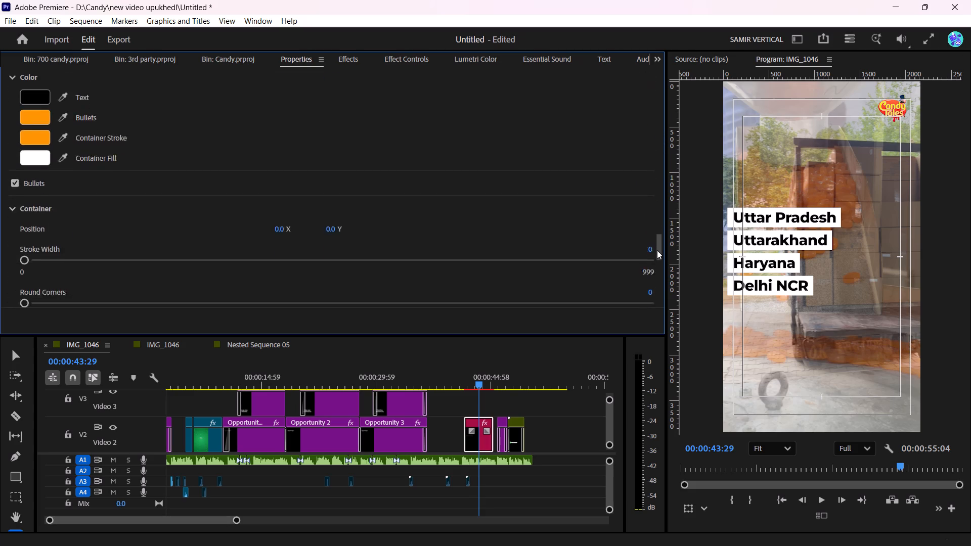
drag(657, 250, 653, 293)
drag(282, 153, 393, 158)
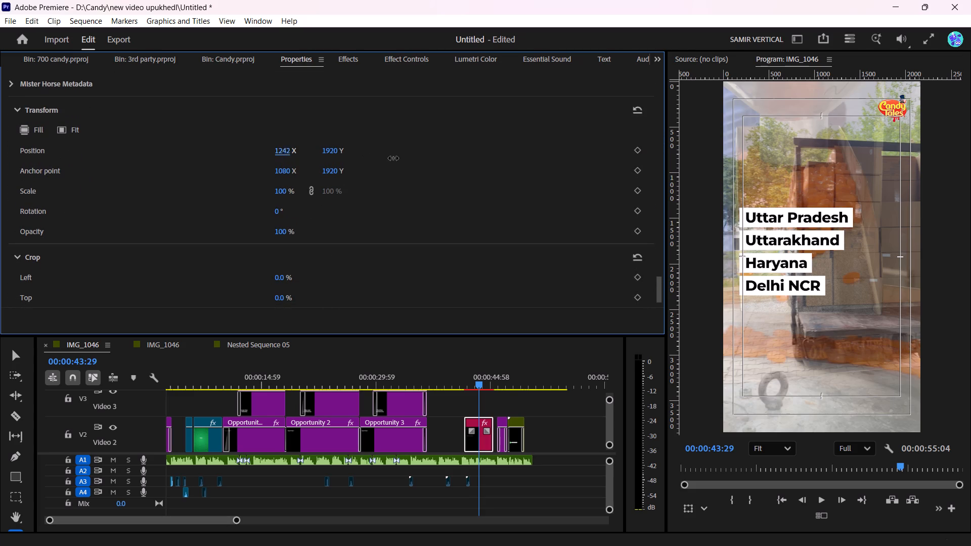
drag(393, 158, 572, 159)
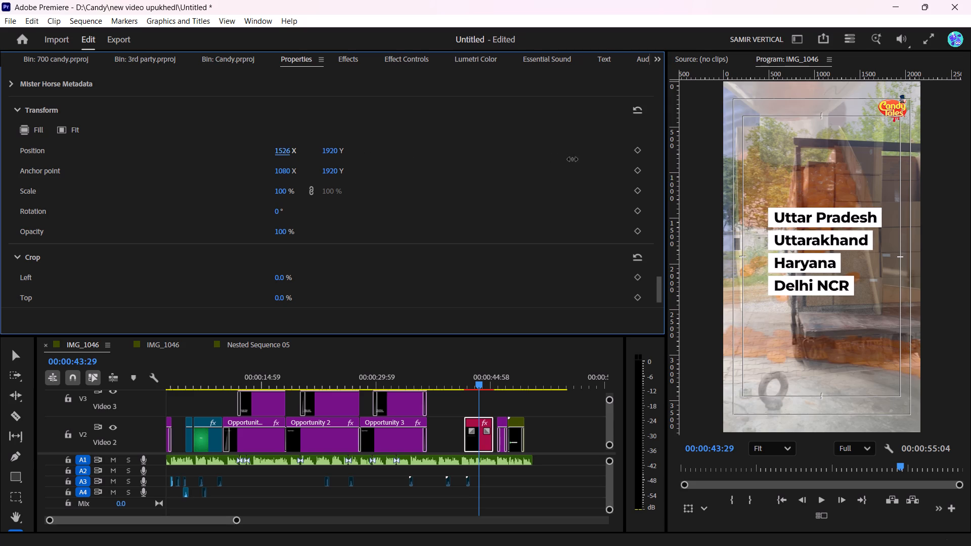
drag(572, 159, 560, 161)
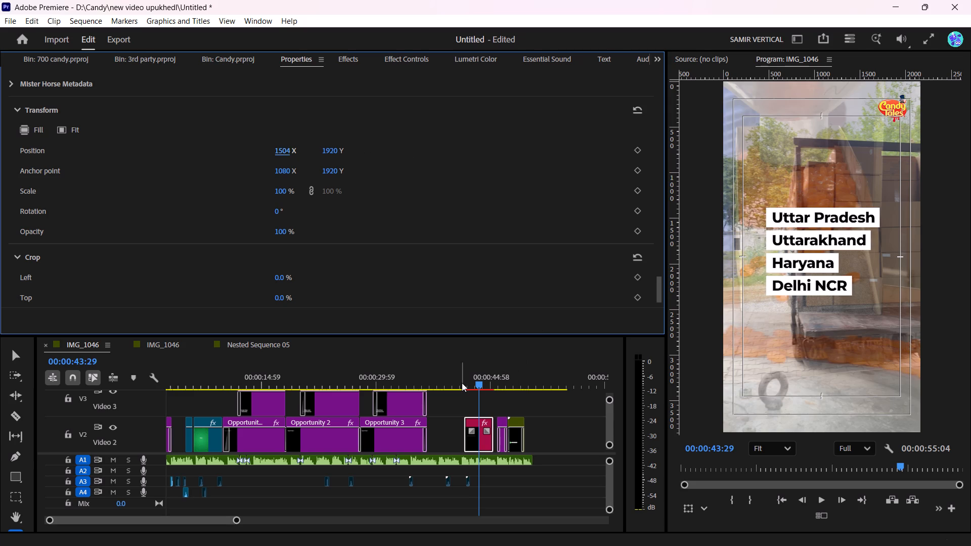
Play the sequence from just before the Bullet List clip to review its animation and placement.
click(445, 386)
key(space)
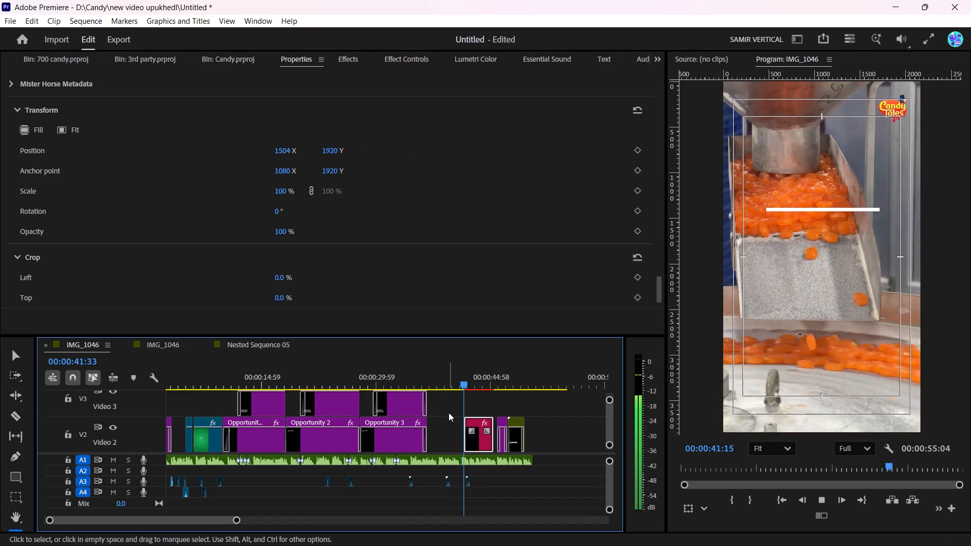
key(space)
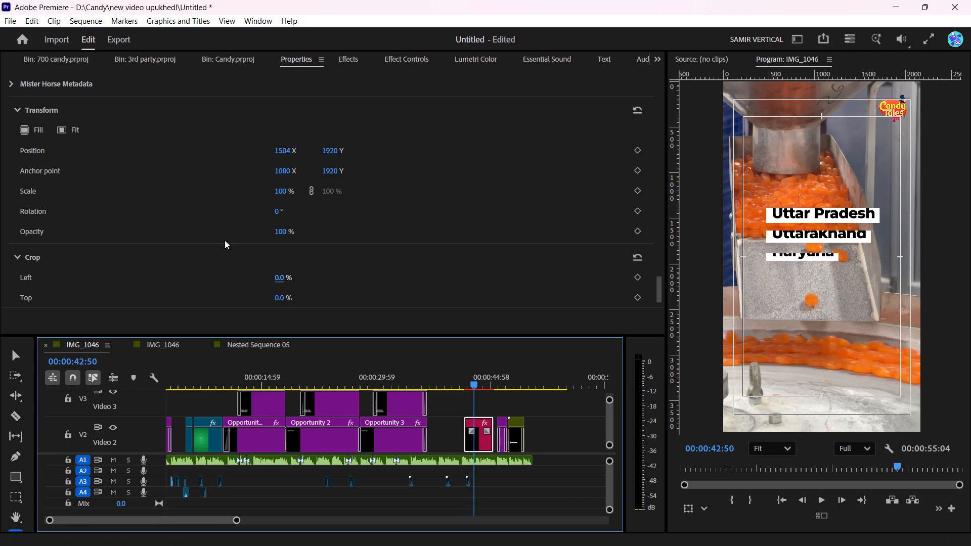
Reopen the Animation Composer extension and examine the Bullet List clip's bullet symbol settings.
click(265, 21)
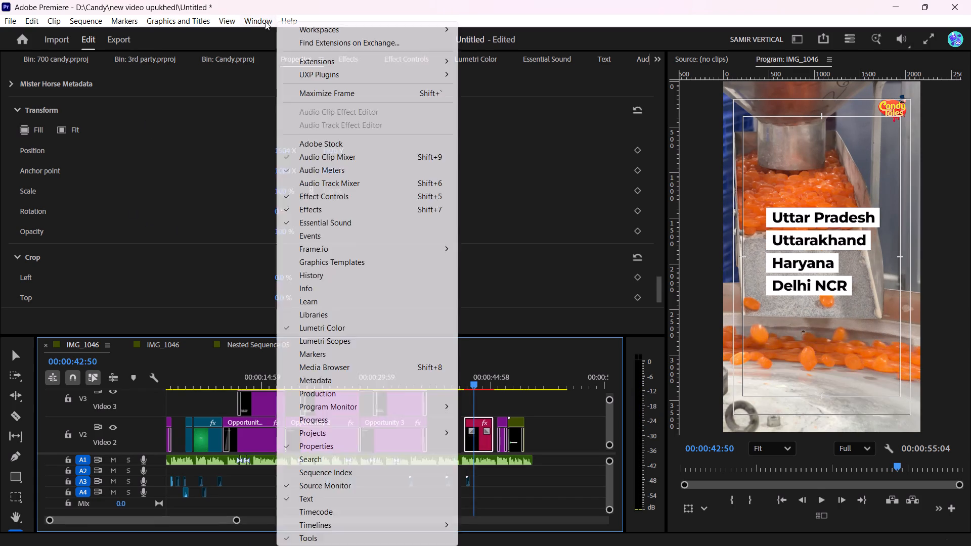
click(294, 66)
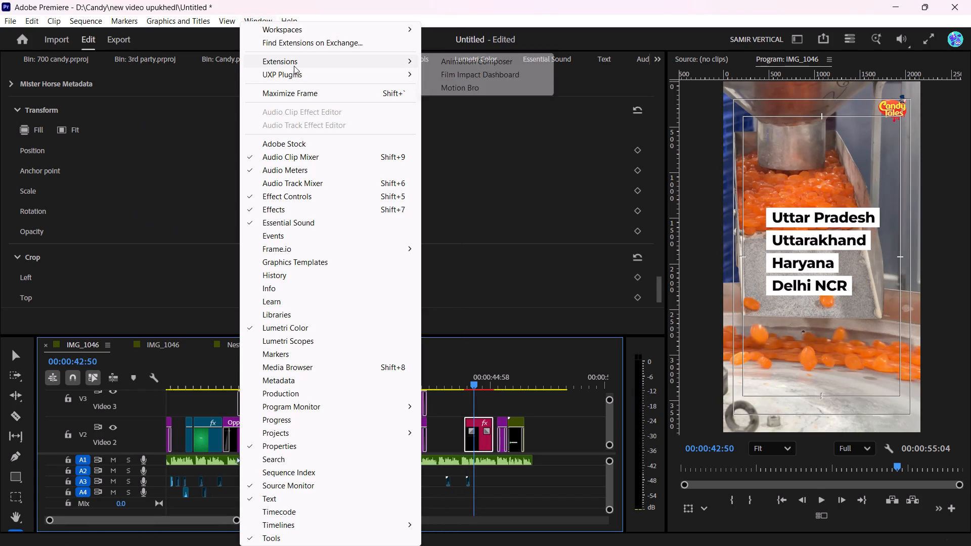
click(464, 59)
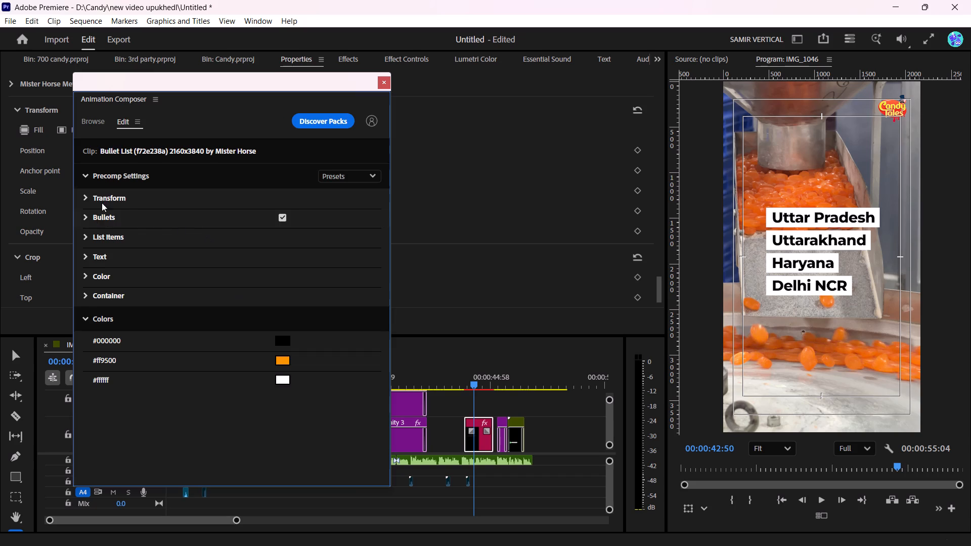
click(92, 222)
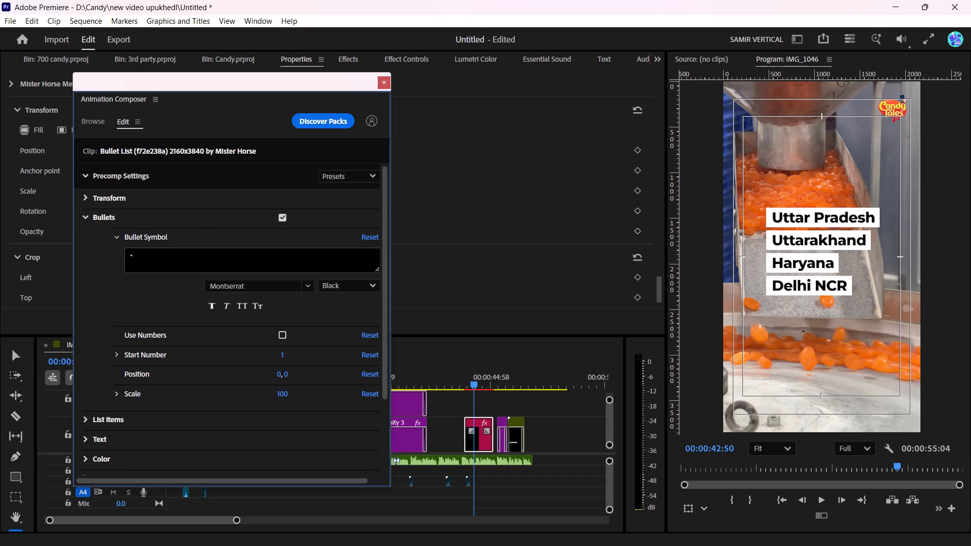
click(220, 260)
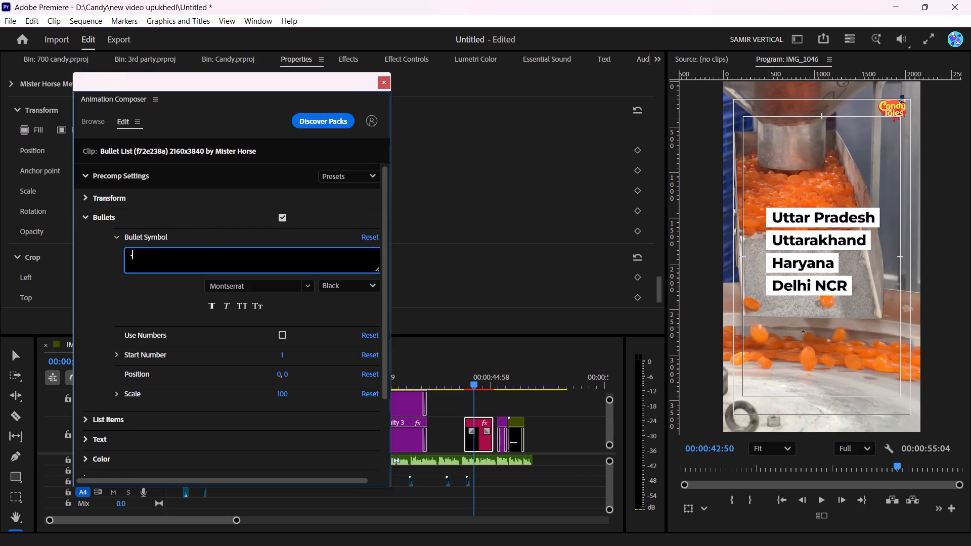
Close Animation Composer and reduce the Bullet List graphic's Transform scale to 211.
click(92, 119)
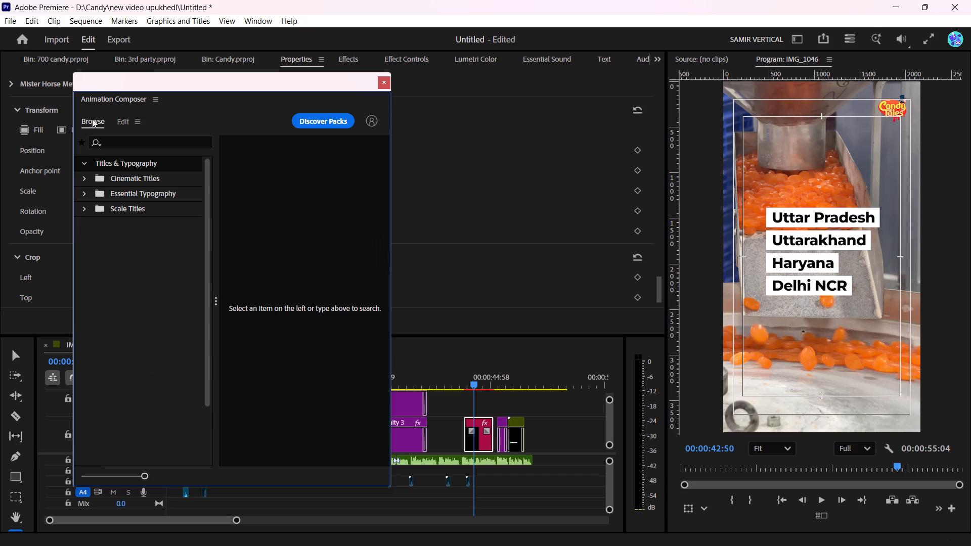
click(385, 86)
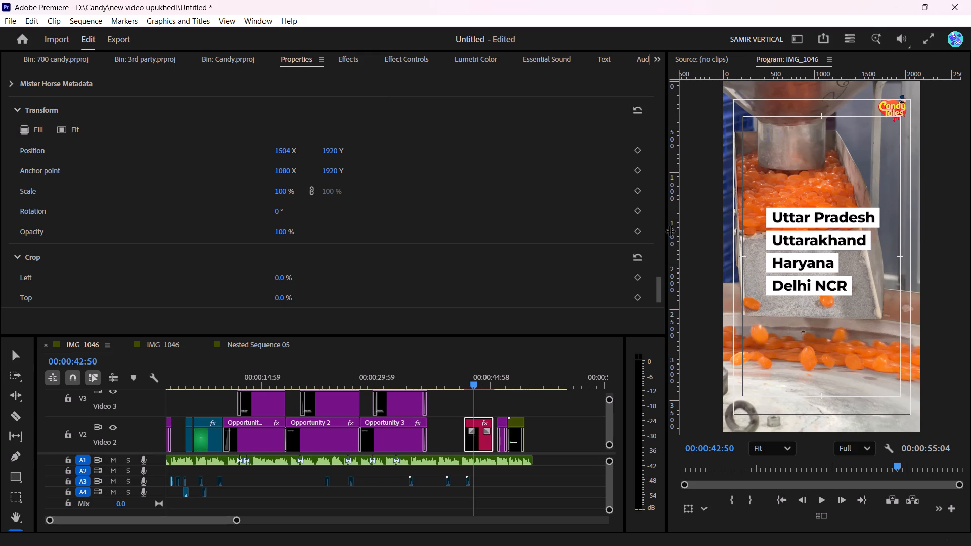
drag(657, 289, 669, 100)
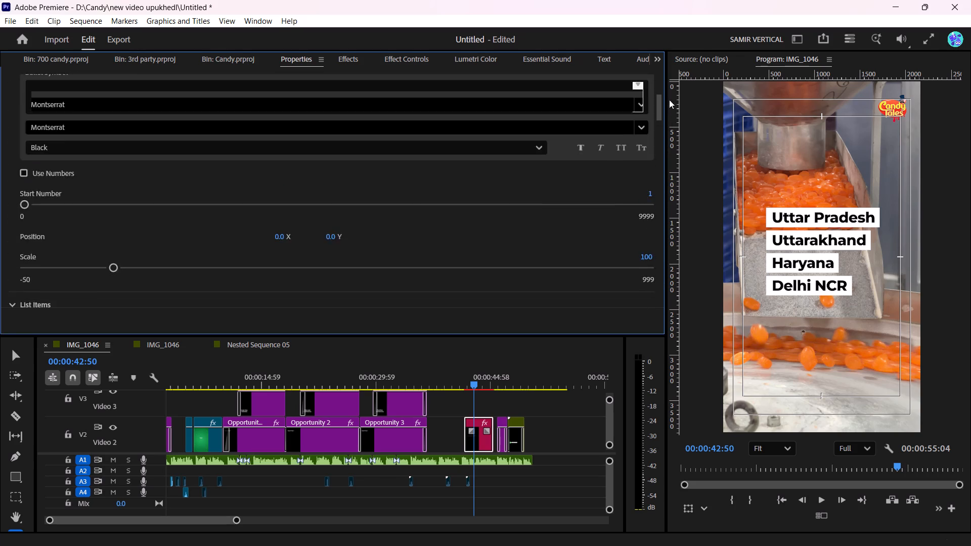
drag(669, 100, 672, 89)
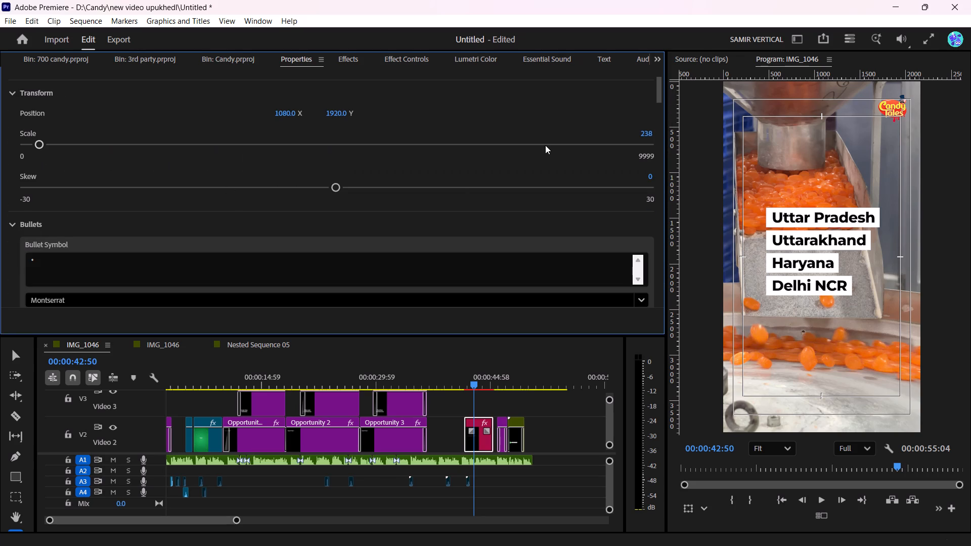
drag(651, 134, 622, 139)
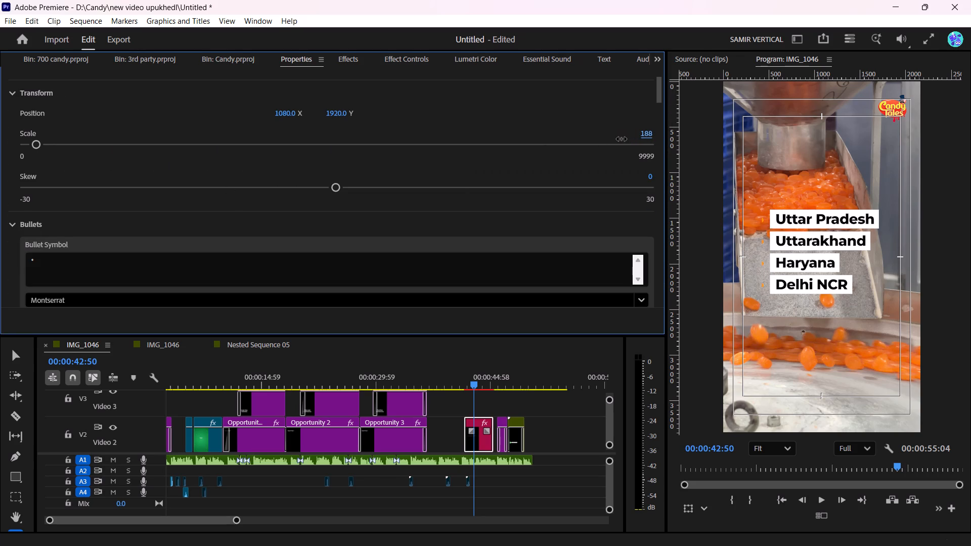
drag(622, 139, 638, 138)
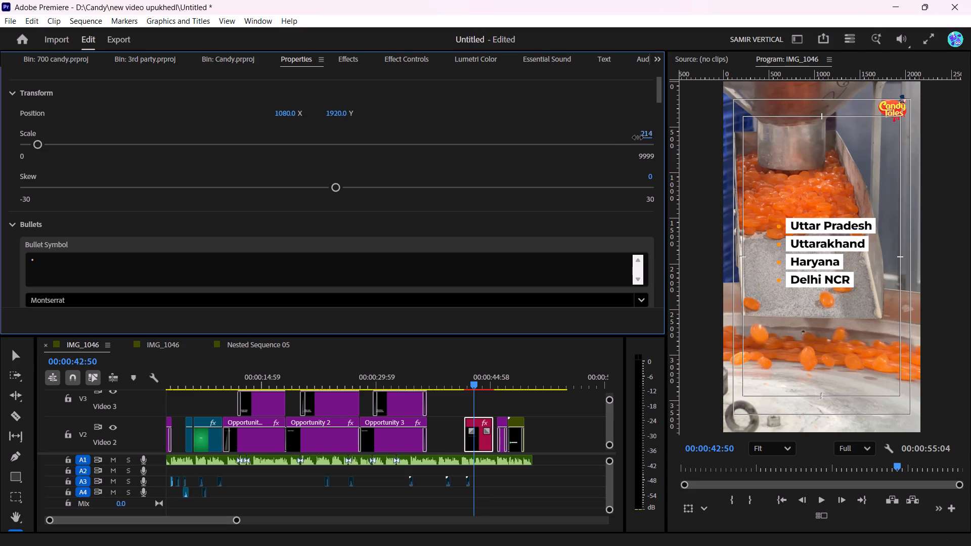
drag(638, 138, 651, 138)
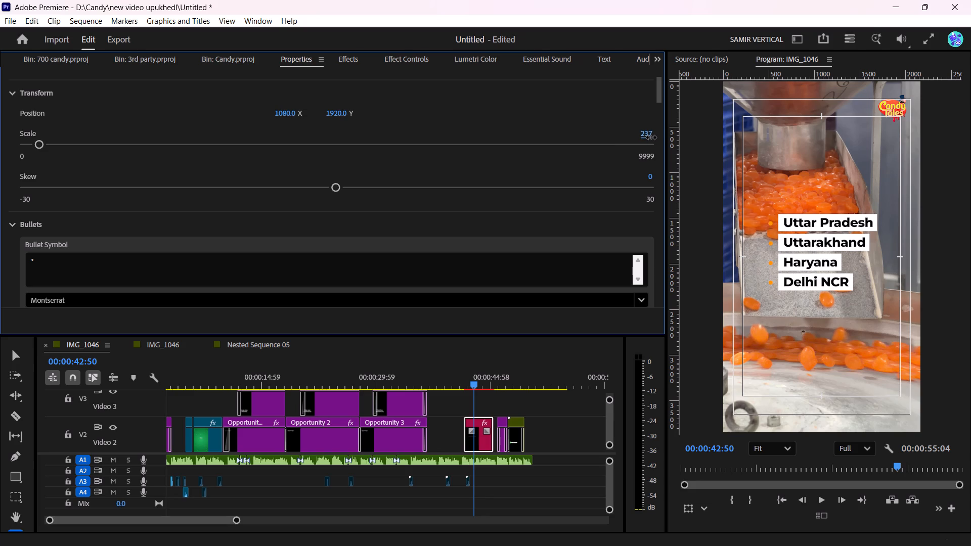
drag(651, 138, 644, 139)
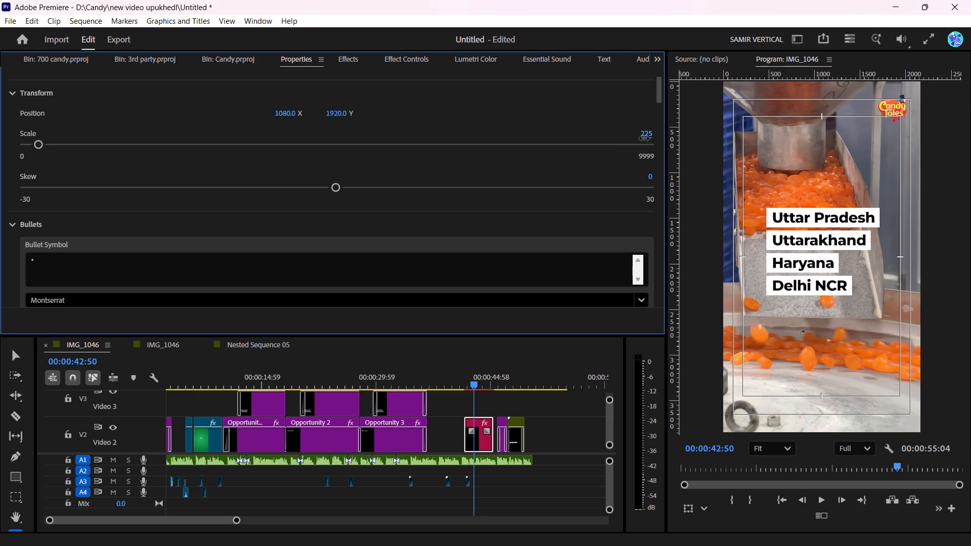
drag(644, 139, 640, 140)
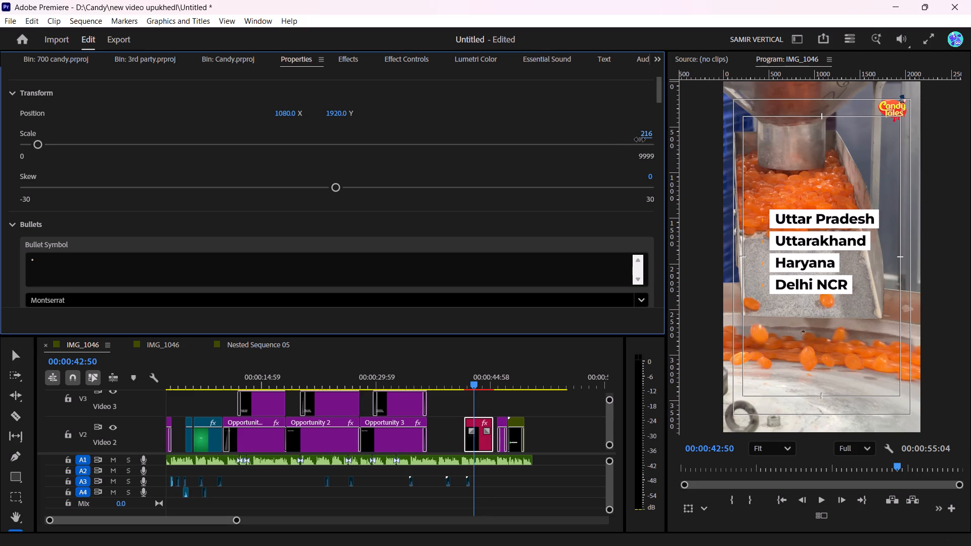
drag(640, 140, 638, 141)
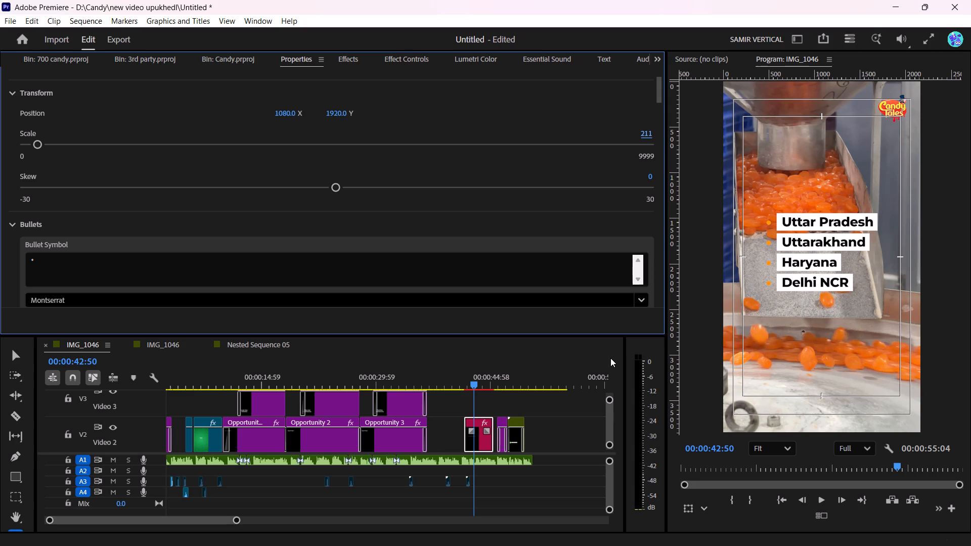
Shift the Bullet List clip slightly earlier on Video 2 and check its timing against the voiceover by playback.
click(459, 384)
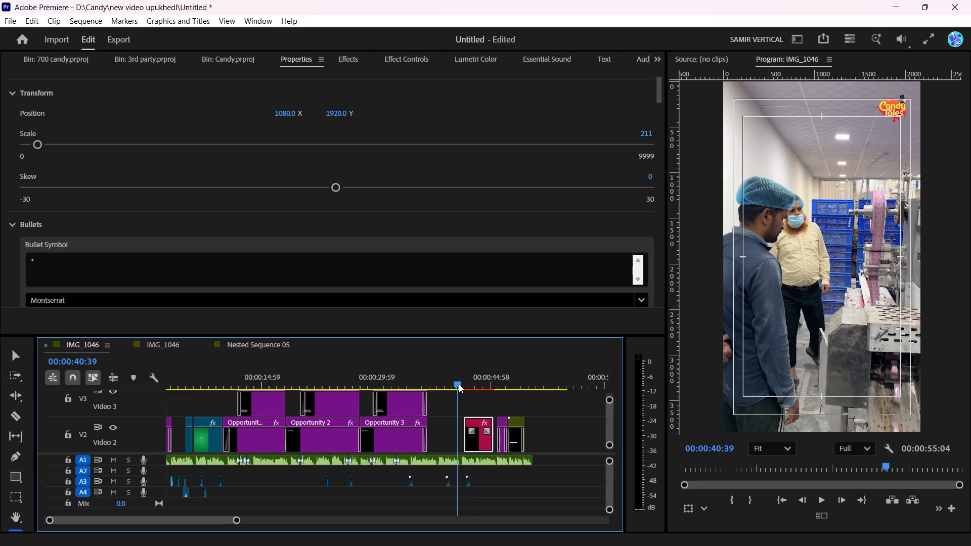
key(space)
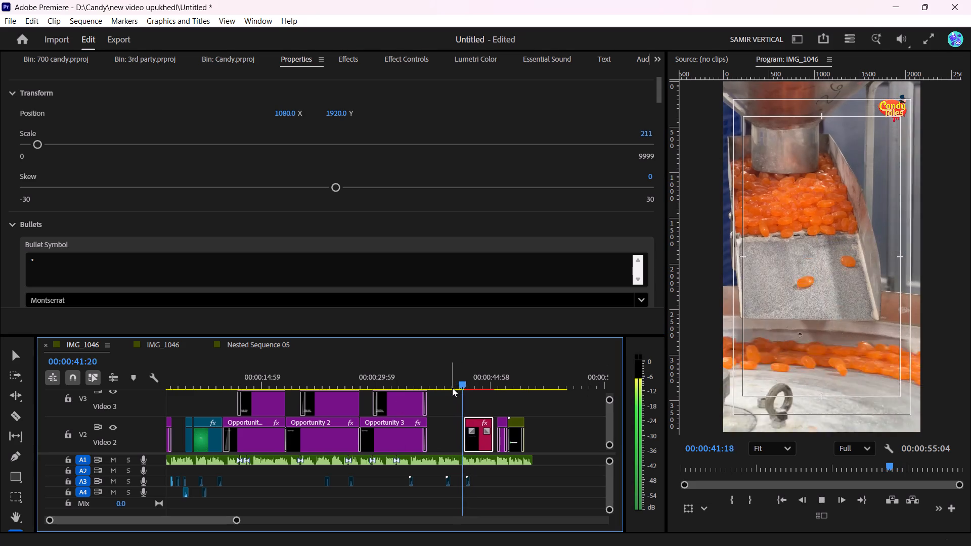
key(space)
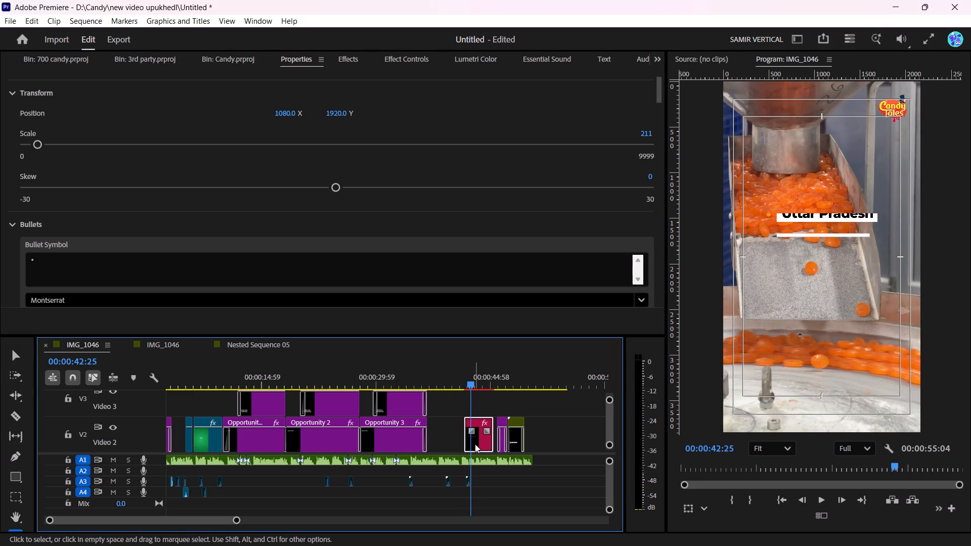
drag(475, 444, 470, 444)
click(452, 373)
key(space)
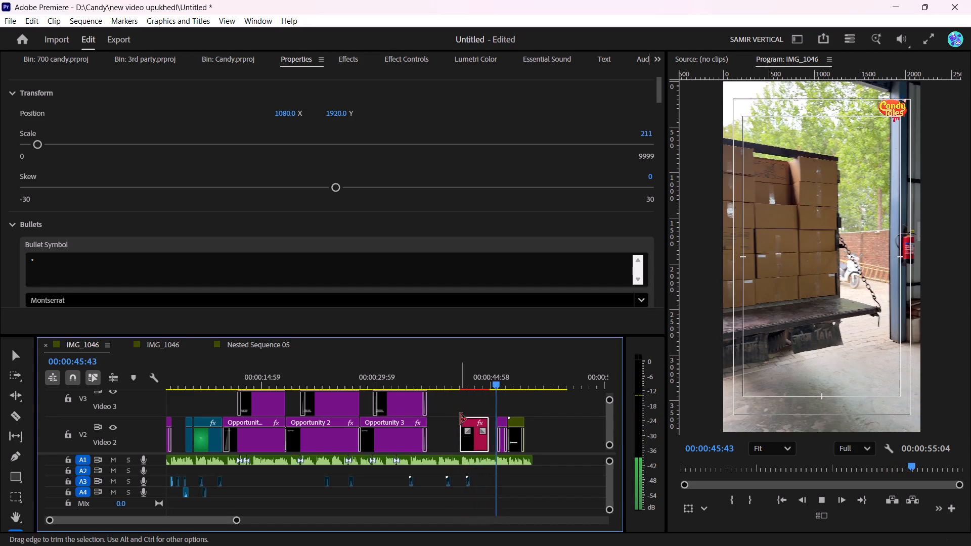
key(space)
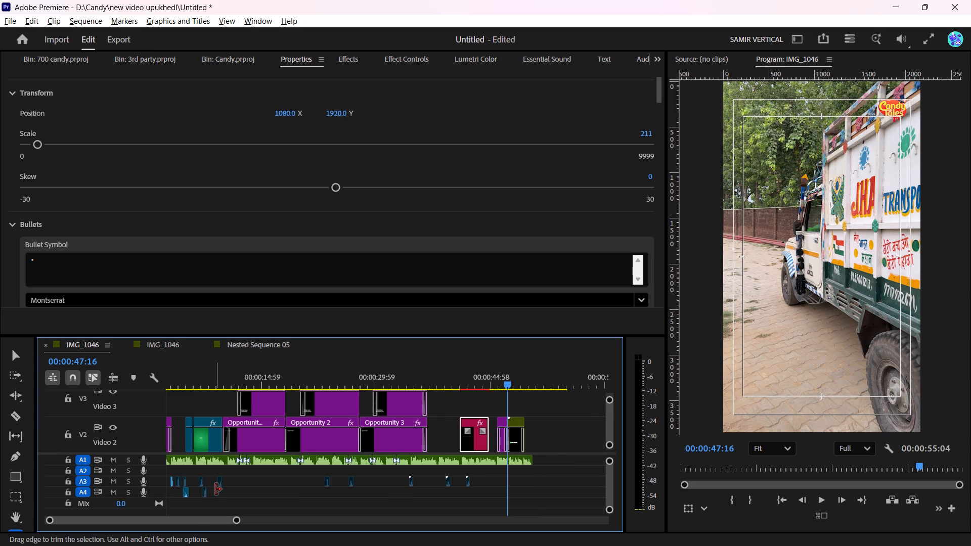
Place the "_That Will Makes Your Videos More ENGAGING" sound effect from Audio 4 onto Audio 3 at the start of the DIWALI title.
alt+scroll(215, 489, up, 9)
click(188, 491)
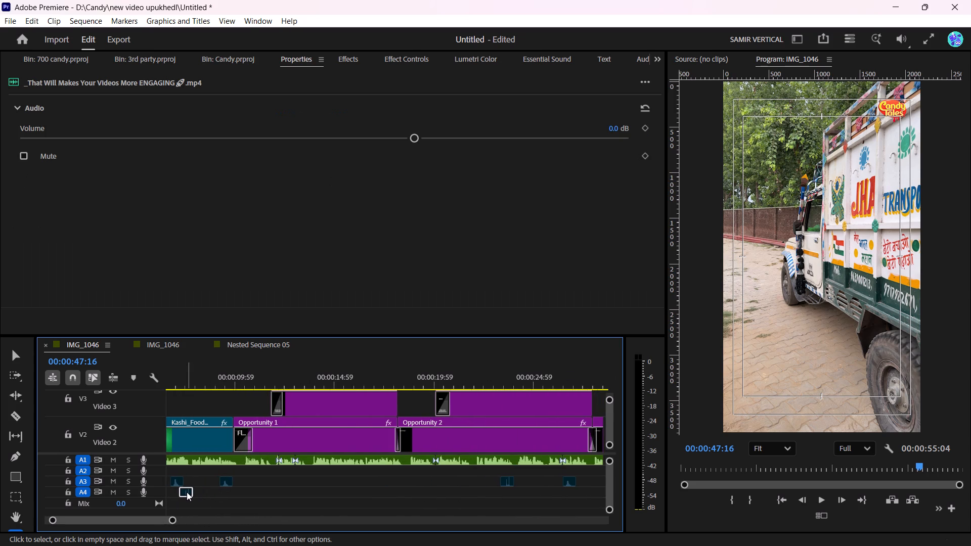
drag(186, 492, 630, 500)
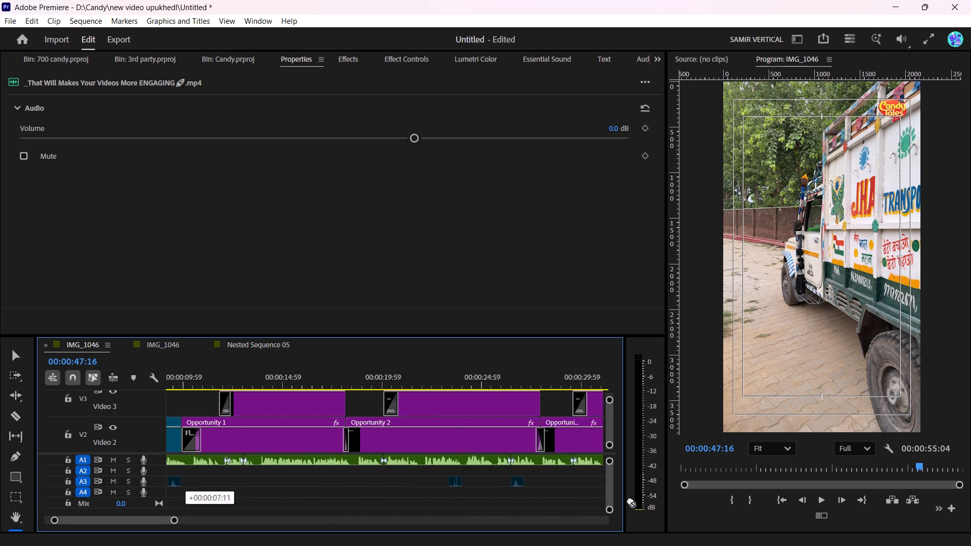
drag(630, 500, 576, 485)
scroll(576, 485, down, 10)
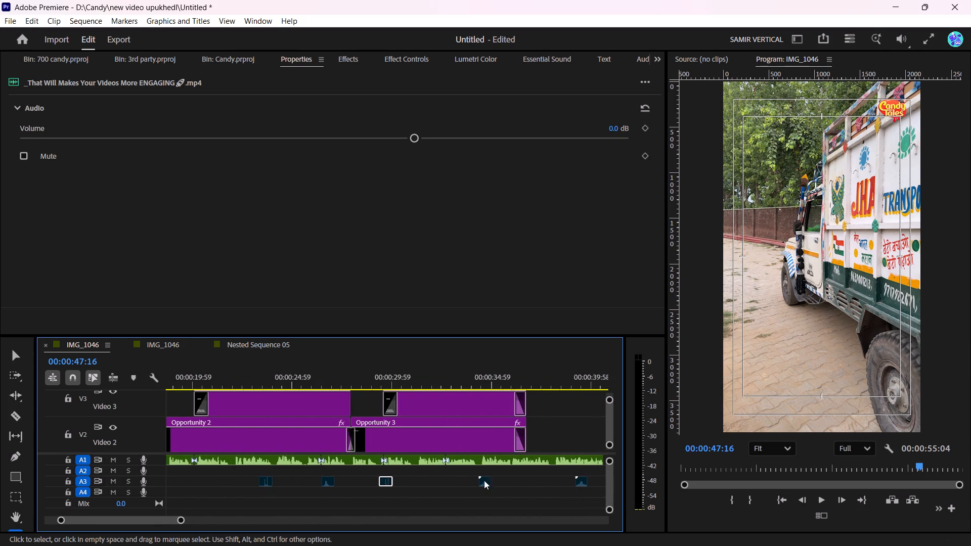
drag(385, 482, 527, 480)
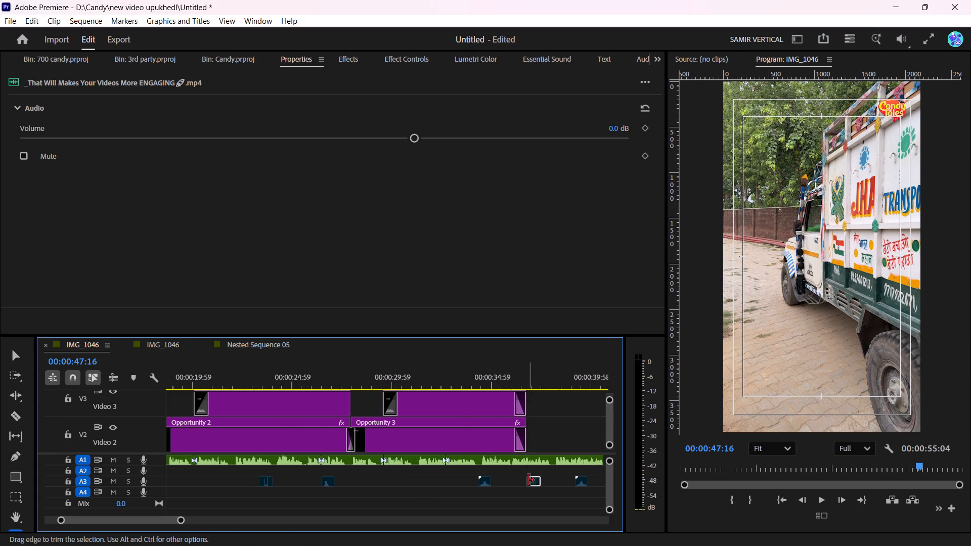
scroll(528, 480, down, 5)
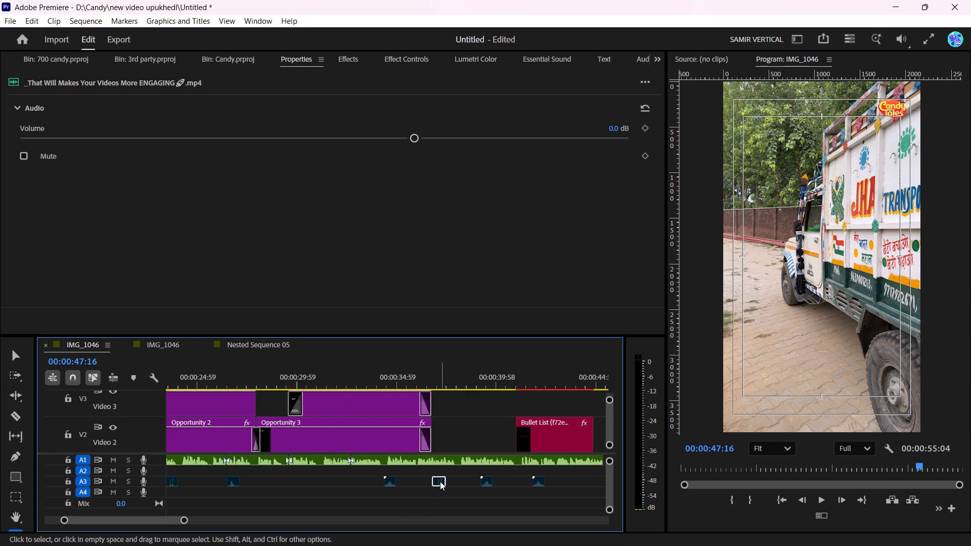
drag(440, 481, 585, 485)
scroll(581, 486, down, 8)
alt+scroll(471, 484, up, 9)
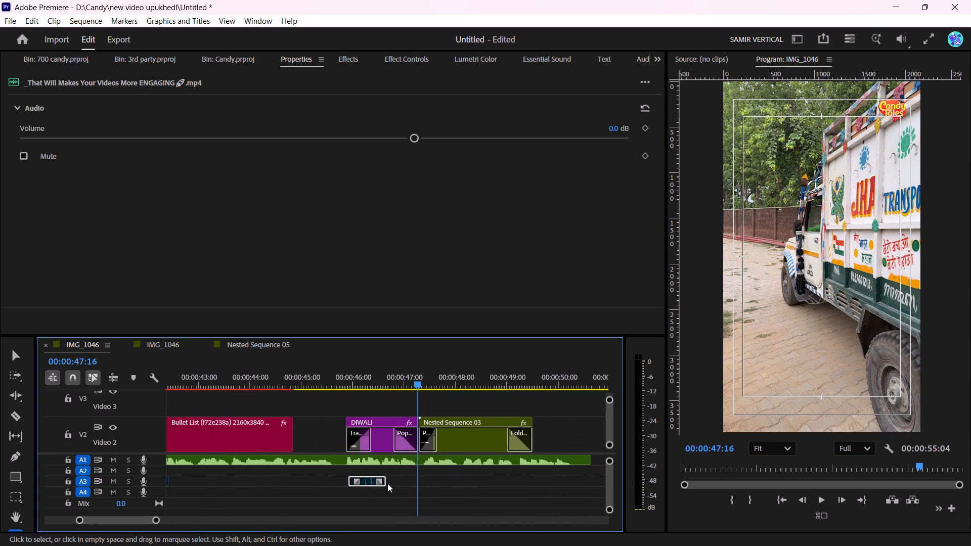
Enable the sound effect on Audio 3 below the DIWALI title, shift it slightly earlier to about 00:00:45:40, and check its timing by playback.
click(365, 479)
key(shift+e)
drag(365, 480, 354, 477)
click(337, 386)
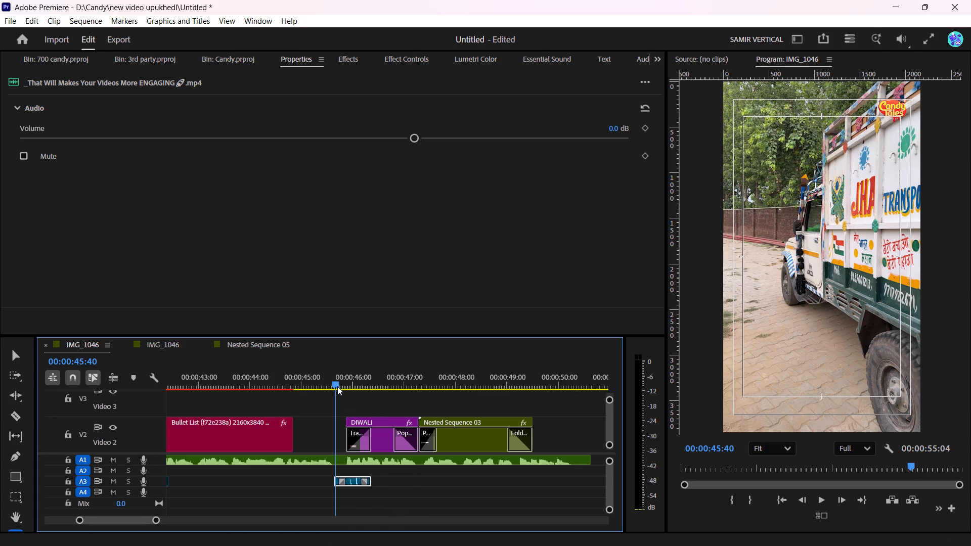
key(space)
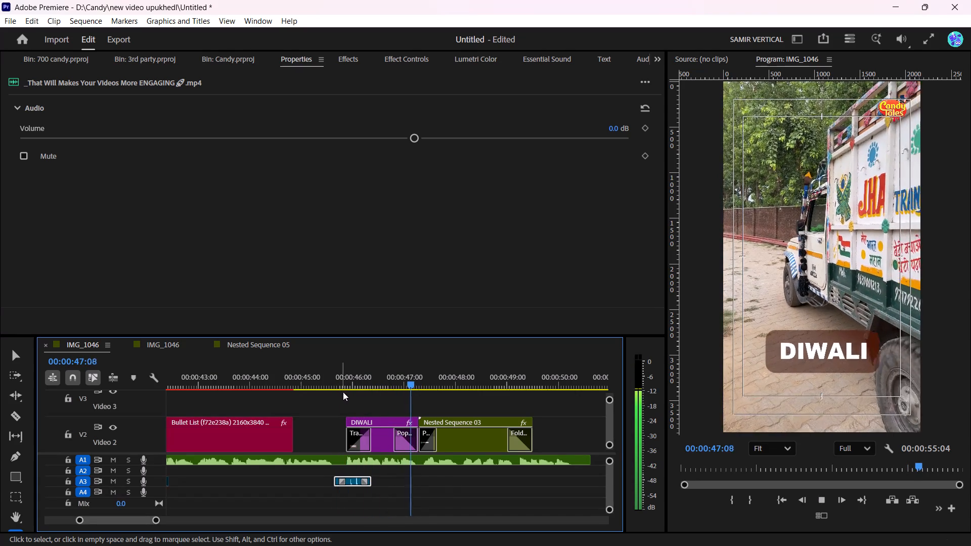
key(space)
Duplicate the Kinetic_typography sound effect from under the Bullet List to the start of Nested Sequence 03 on Audio 3, enable it and play it back.
alt+scroll(423, 473, down, 4)
alt+scroll(306, 458, down, 1)
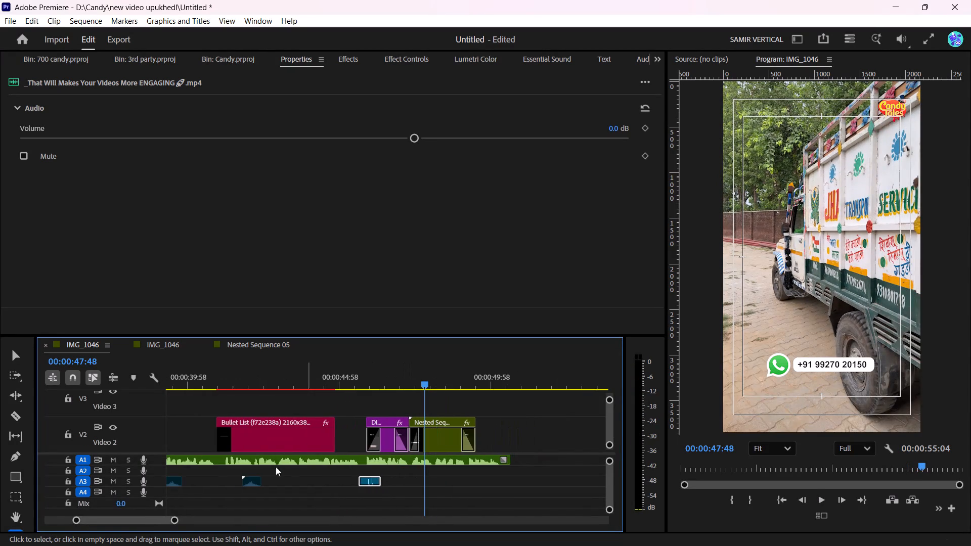
click(257, 480)
click(250, 481)
alt+drag(250, 481, 283, 481)
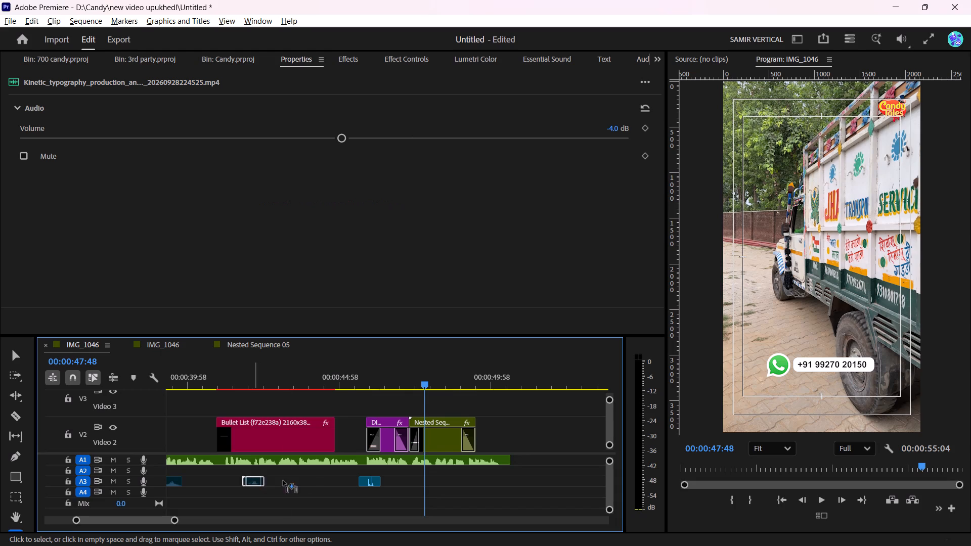
alt+drag(283, 481, 407, 482)
click(409, 482)
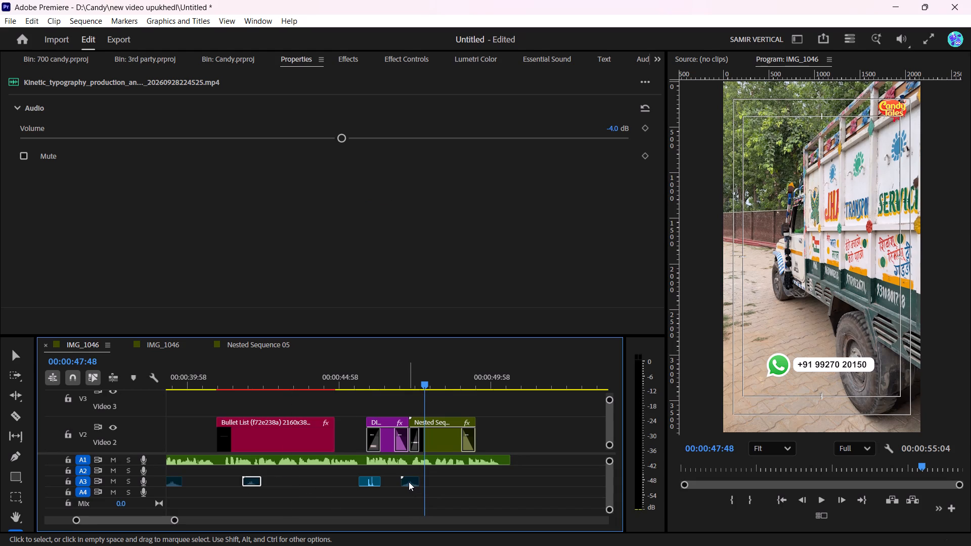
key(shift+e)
click(400, 381)
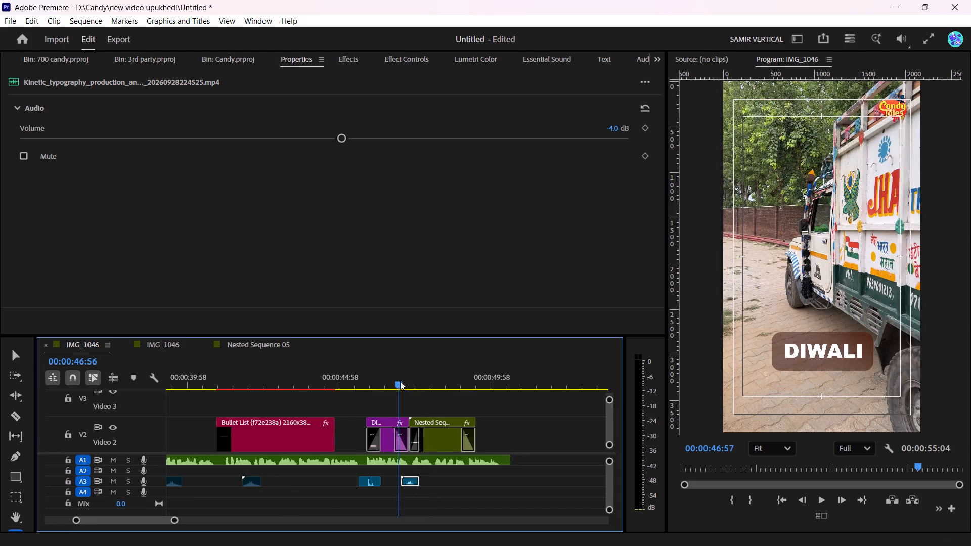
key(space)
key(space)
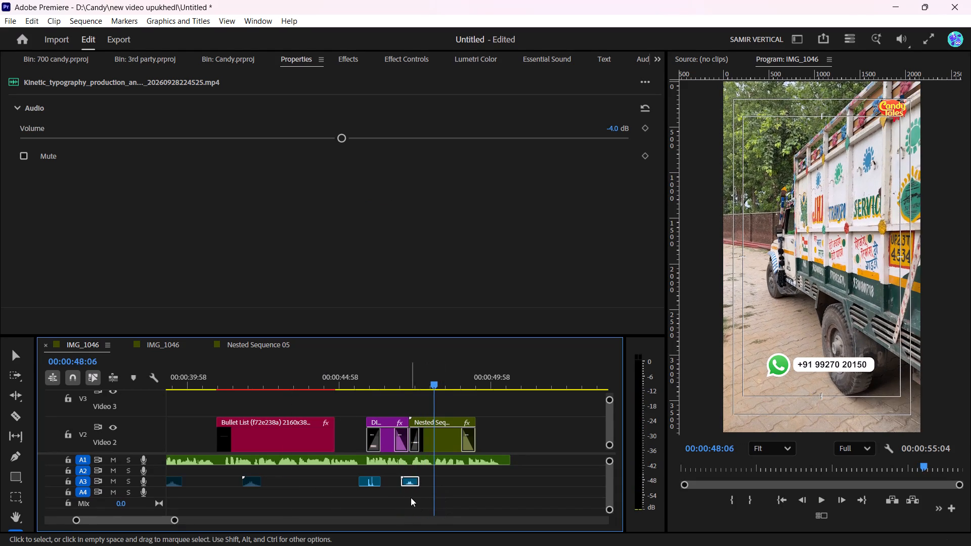
Set the speed of the duplicated Kinetic_typography sound effect to 100%.
key(ctrl+r)
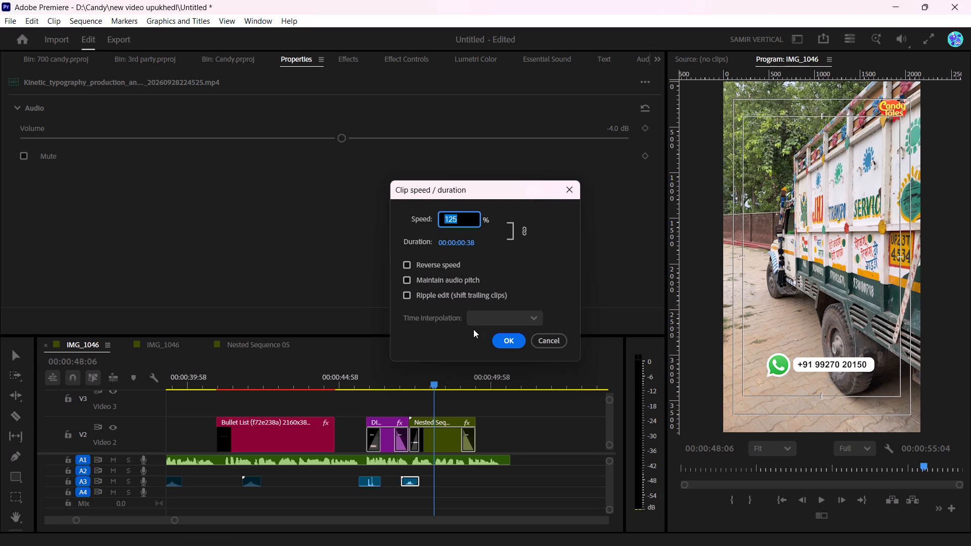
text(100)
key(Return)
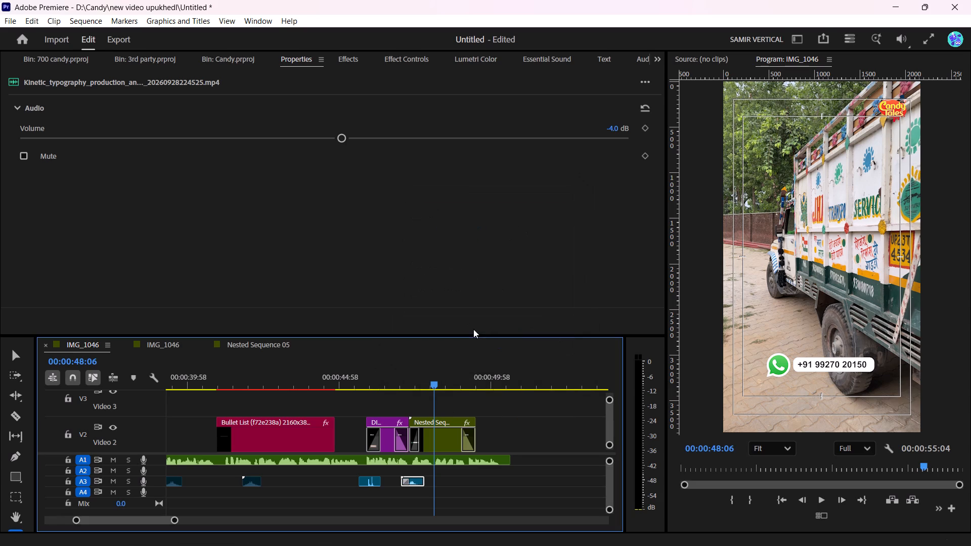
Reopen the speed and duration settings of the duplicated Kinetic_typography sound effect.
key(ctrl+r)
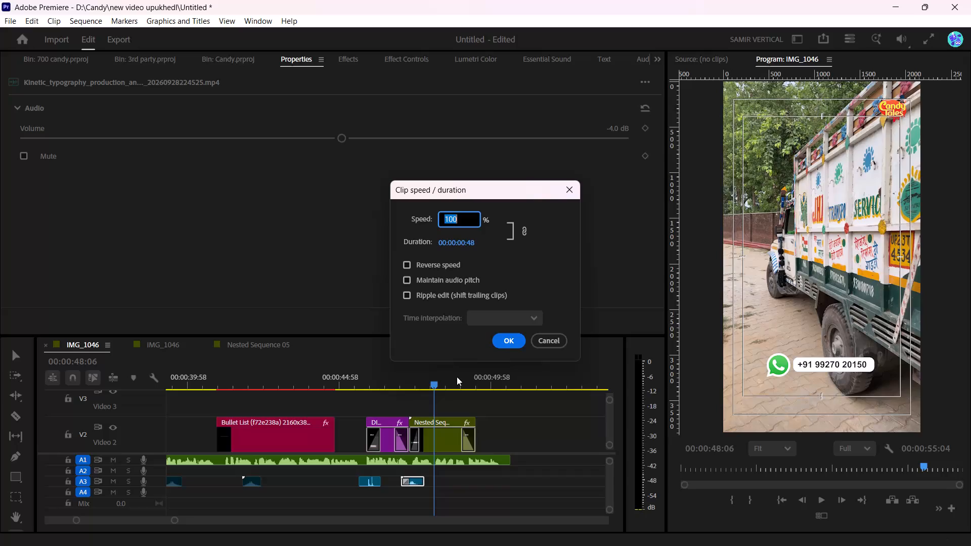
Set the Kinetic_typography sound effect's speed to 200% under the WhatsApp number title and play it back.
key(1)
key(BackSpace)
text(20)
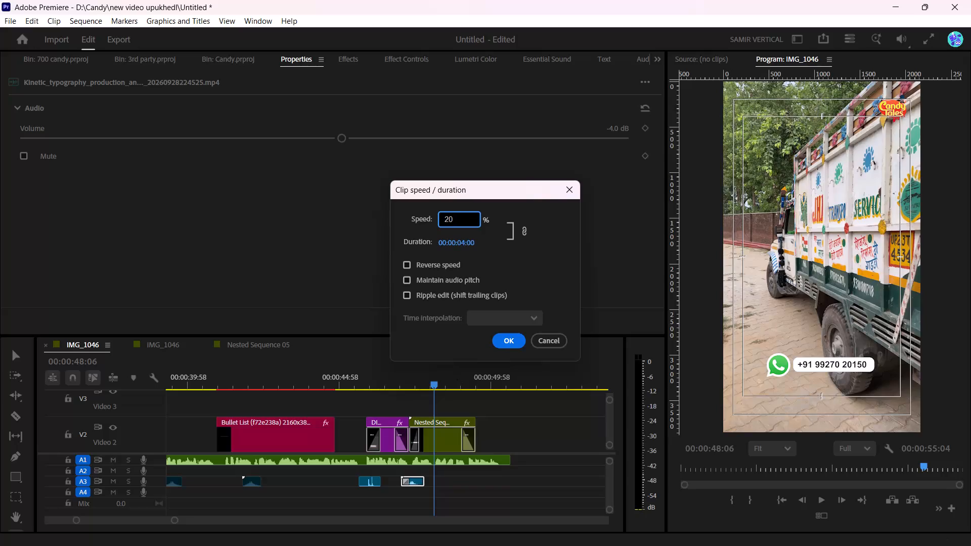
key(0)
click(511, 342)
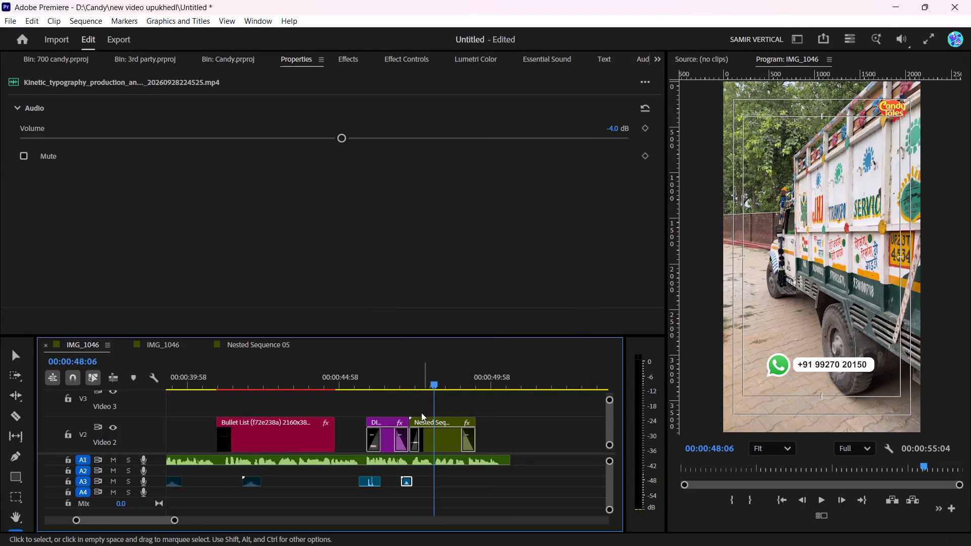
click(403, 387)
key(space)
key(space)
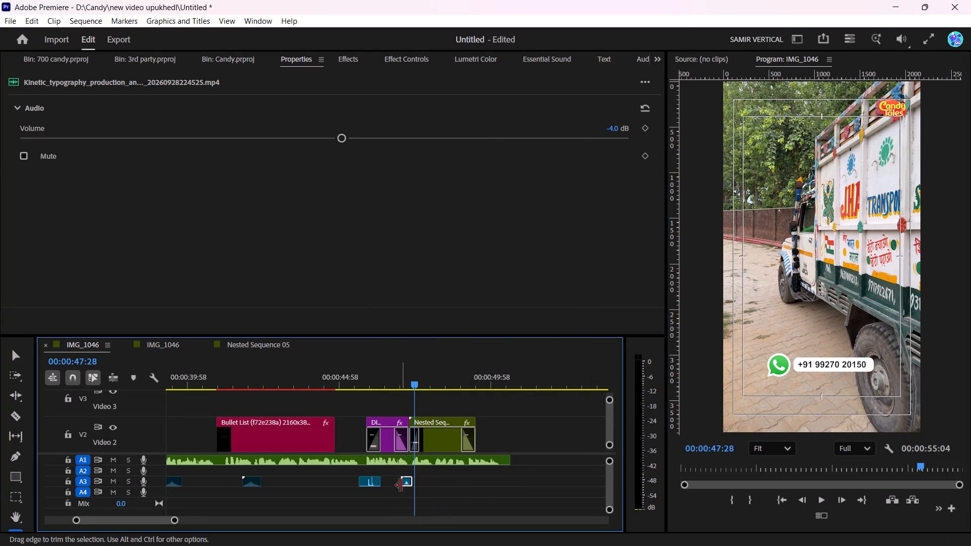
Nudge the sped-up Kinetic_typography sound effect slightly later, lower its volume to -10.2 dB and check it by playback.
click(406, 481)
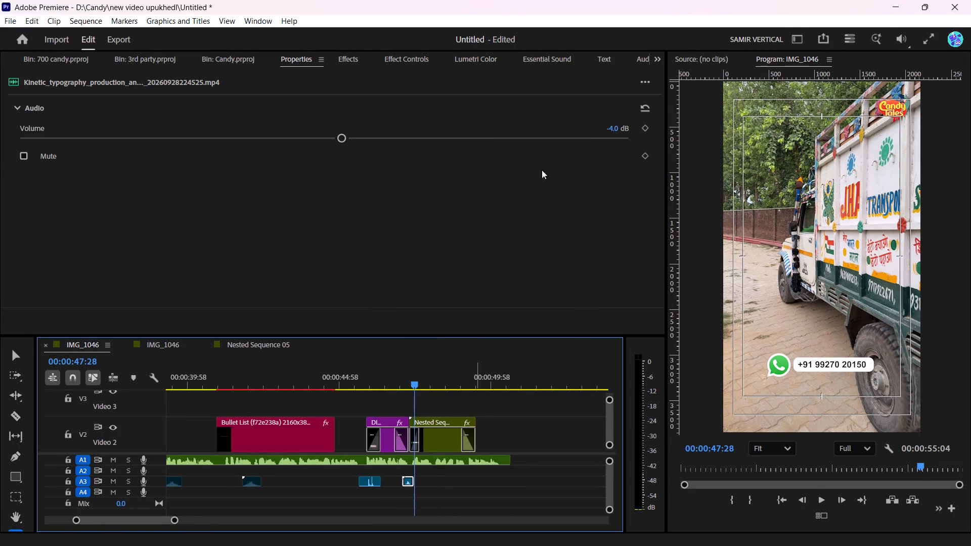
drag(617, 128, 597, 131)
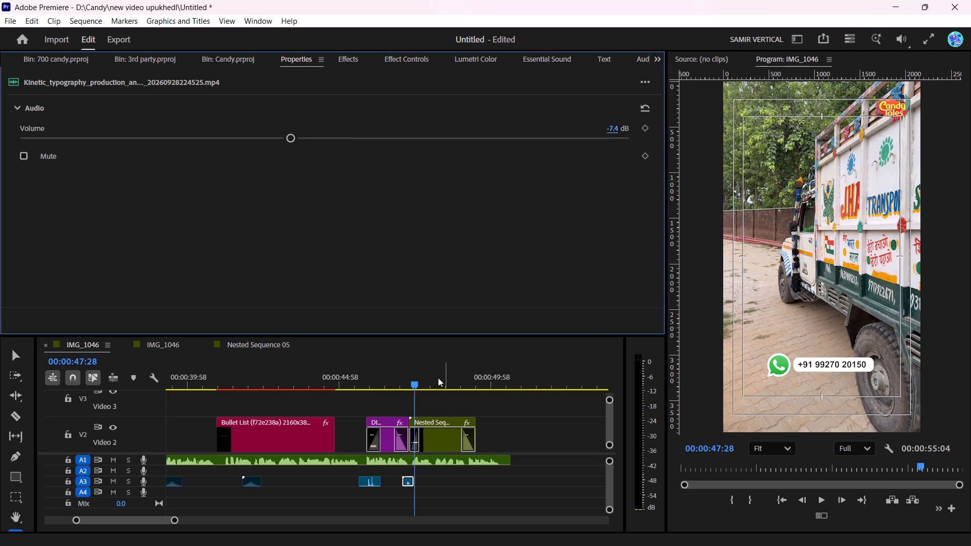
click(394, 377)
key(space)
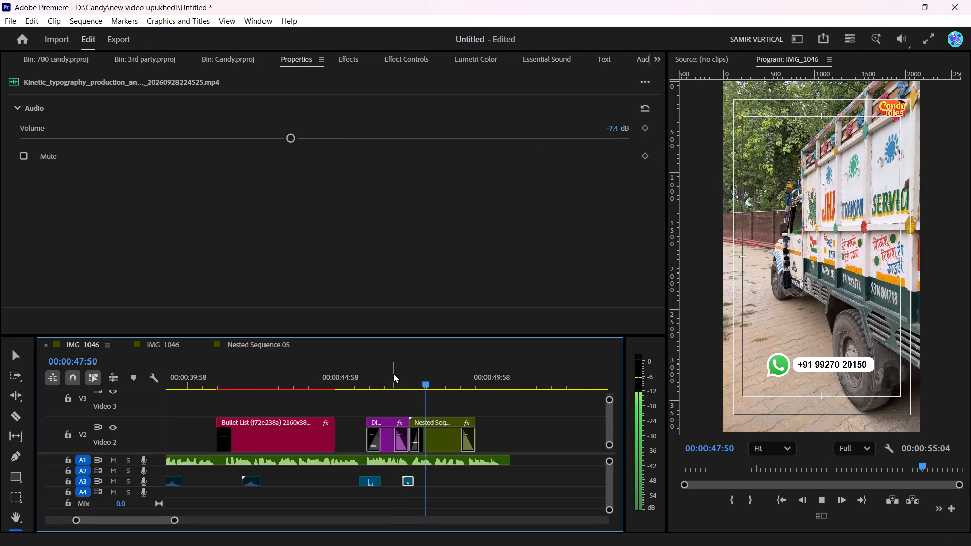
key(space)
drag(614, 126, 602, 133)
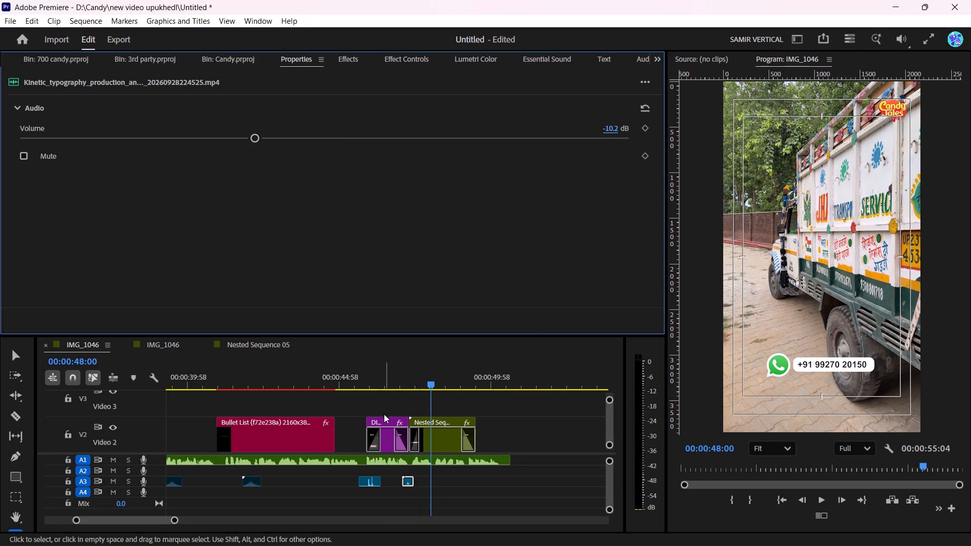
click(391, 373)
key(space)
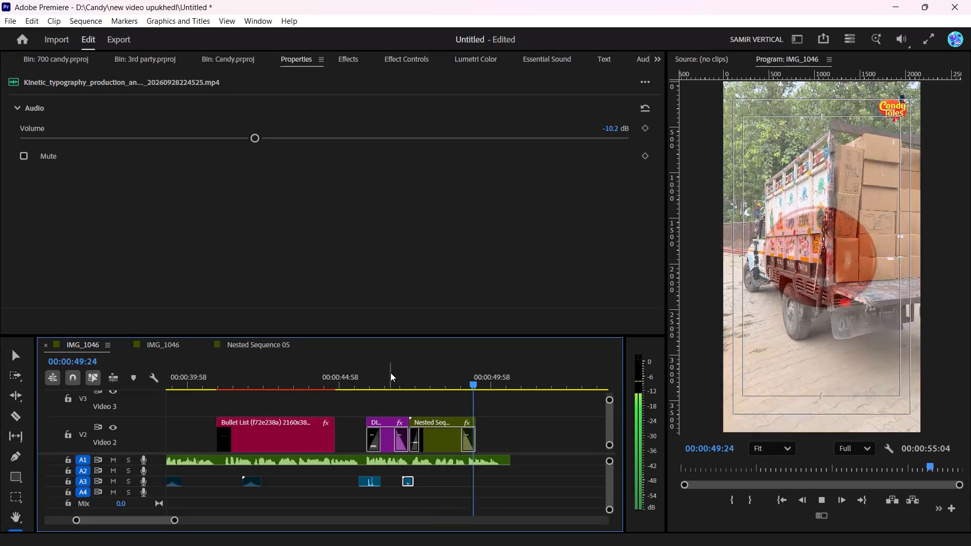
key(space)
Duplicate the DIWALI title's sound effect to the start of the Bullet List clip on Audio 3 and play that section.
drag(437, 372, 289, 391)
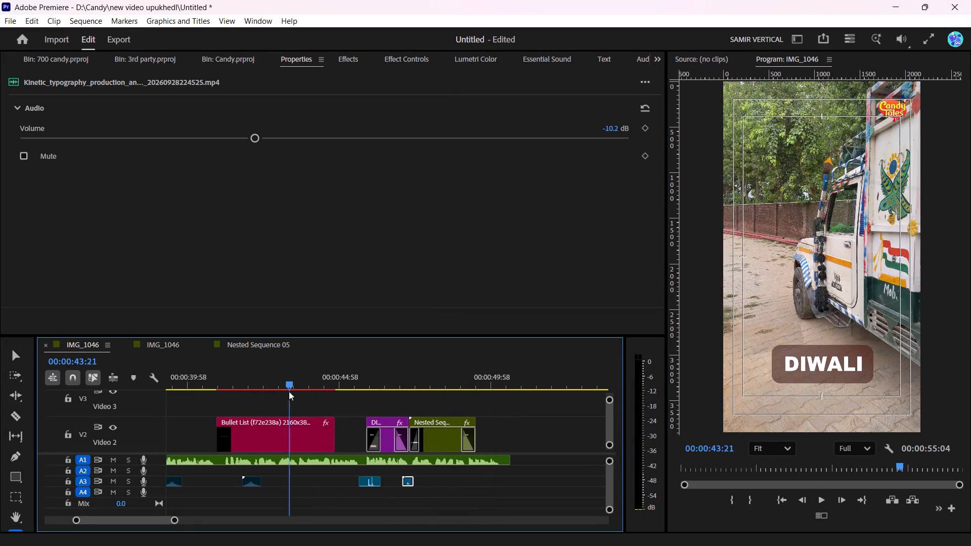
drag(289, 391, 248, 384)
scroll(253, 382, up, 5)
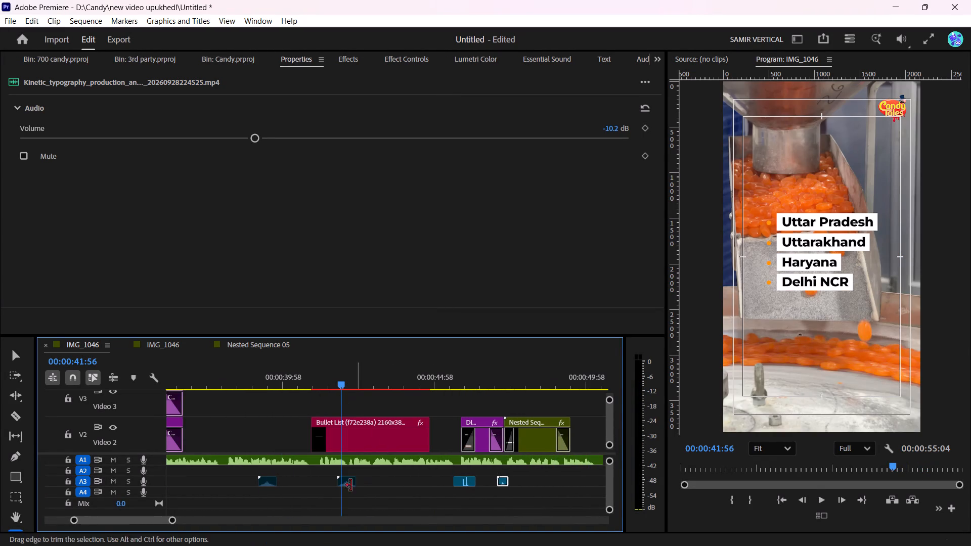
scroll(350, 480, up, 3)
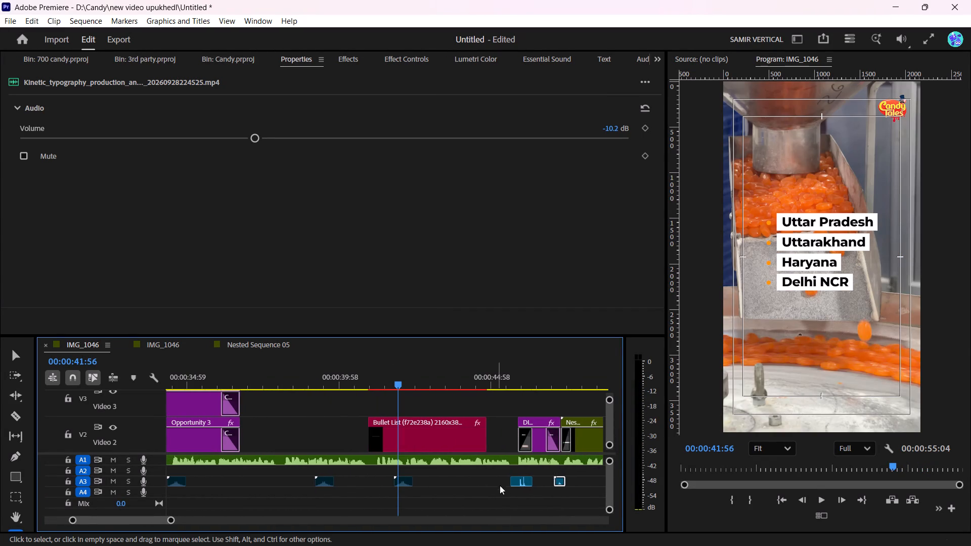
click(518, 481)
alt+drag(519, 482, 466, 482)
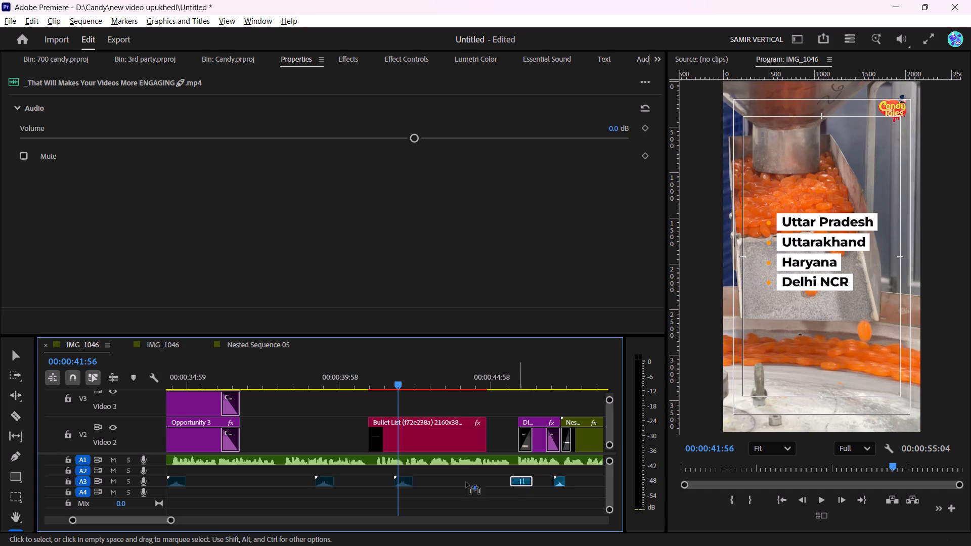
alt+drag(466, 482, 377, 483)
click(361, 367)
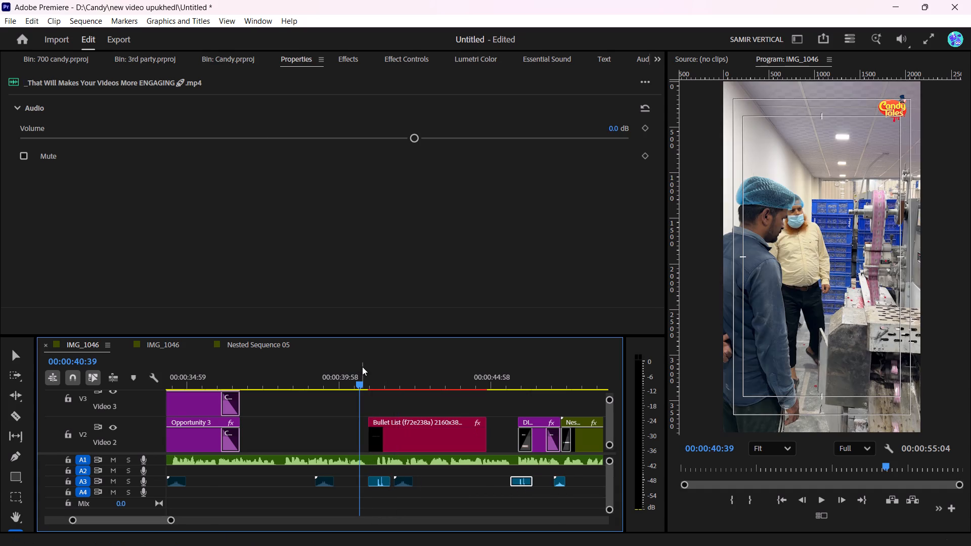
key(space)
drag(361, 383, 350, 383)
key(space)
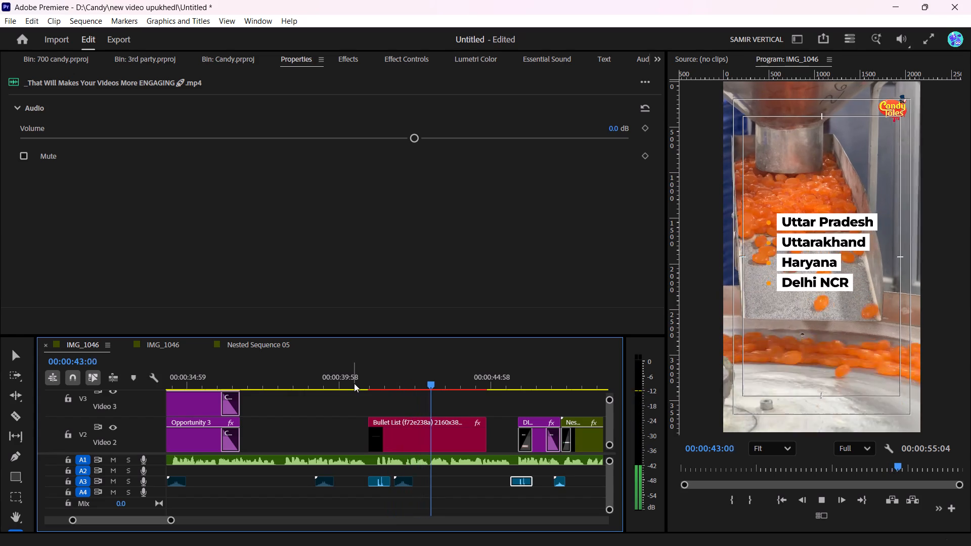
Play back the Bullet List and DIWALI closing section, then the video's opening up to the Kashi Food title, to check the sound effects.
alt+scroll(480, 494, down, 10)
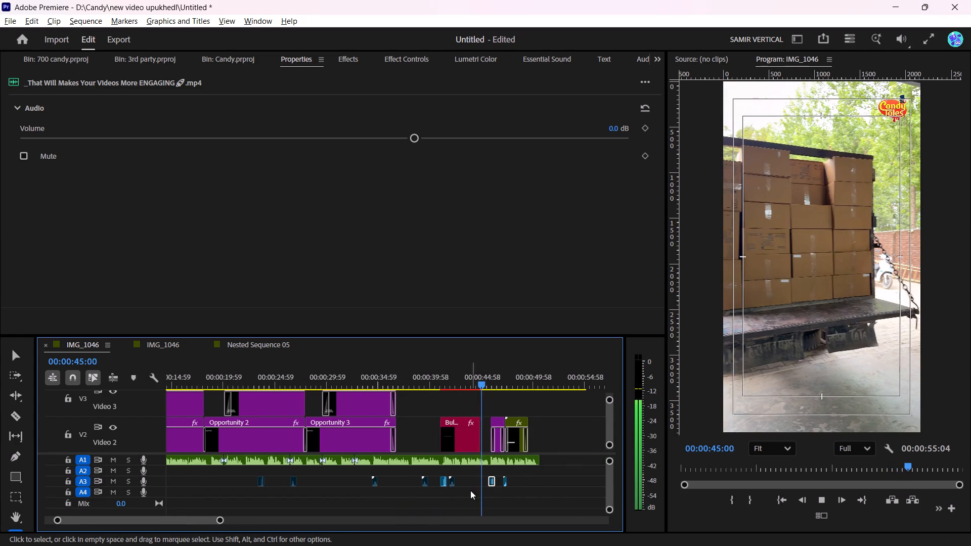
alt+scroll(463, 488, down, 4)
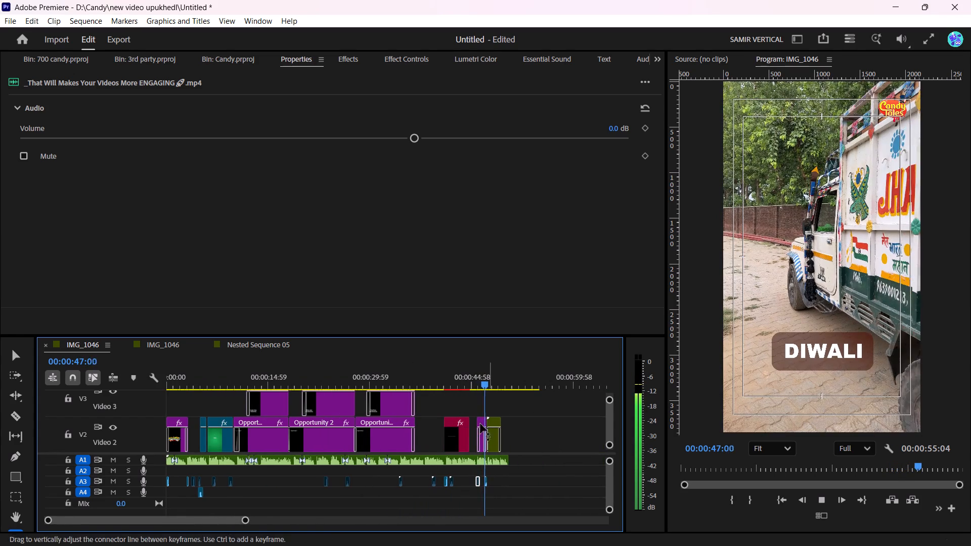
key(space)
drag(405, 379, 136, 367)
key(space)
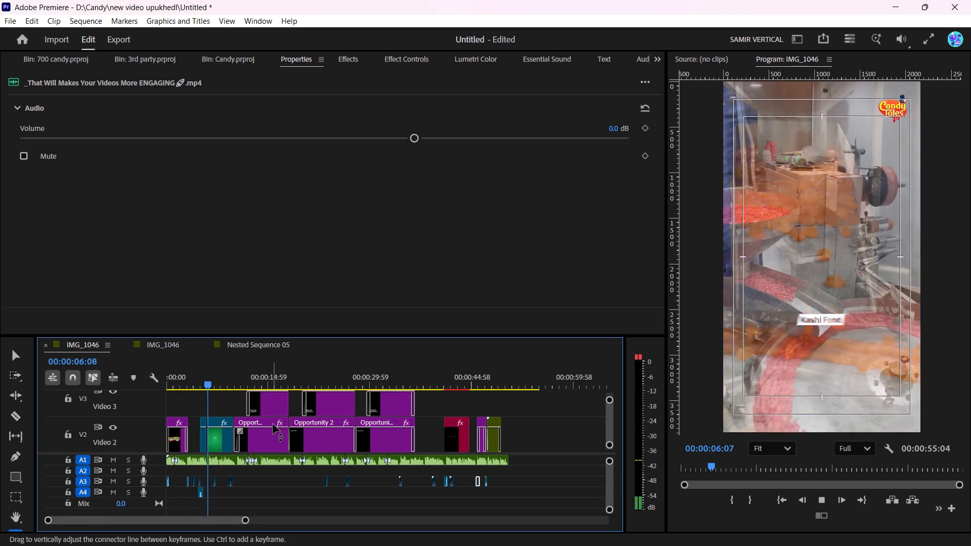
key(space)
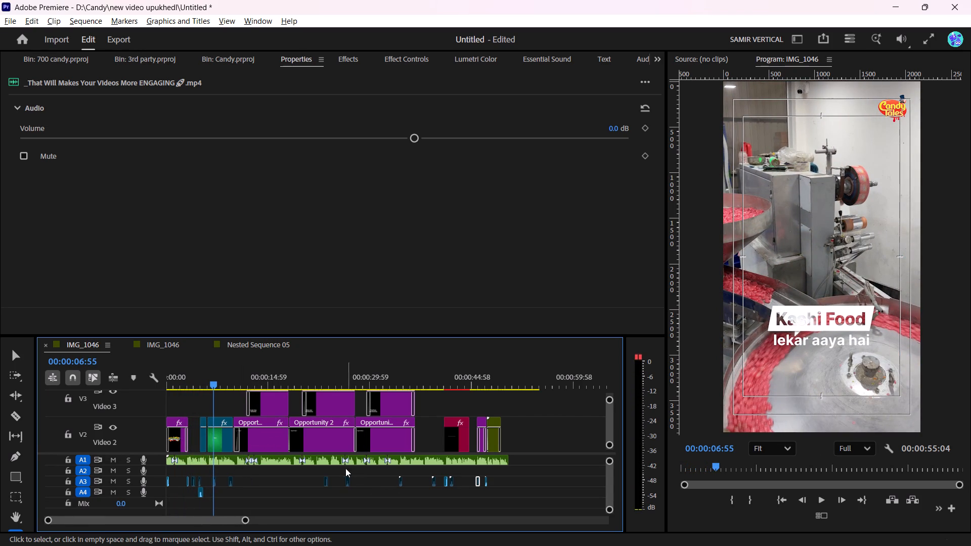
Set the speed of the Best Throw sound effect on Audio 4 under the Kashi Food title to 20% and play it back.
alt+scroll(344, 468, up, 20)
alt+scroll(344, 468, up, 12)
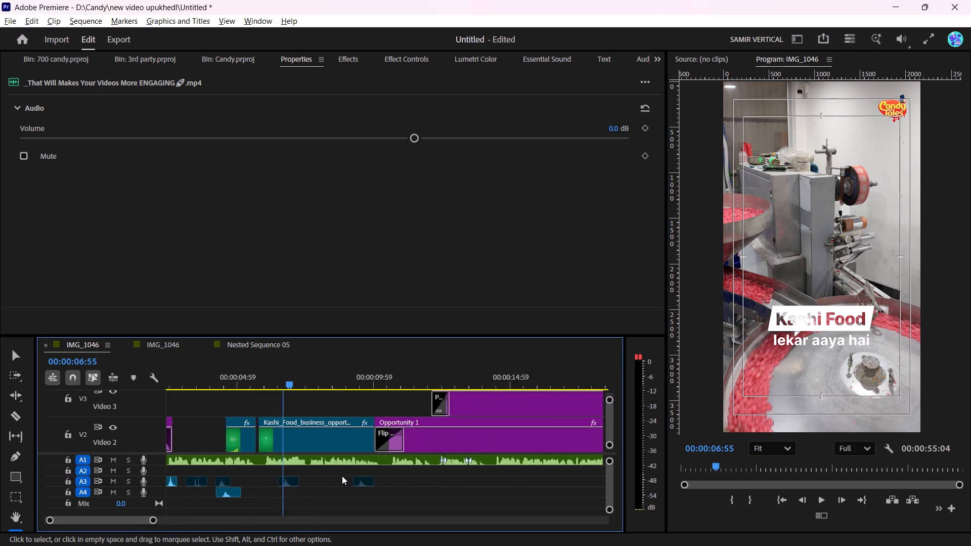
alt+scroll(342, 476, up, 1)
scroll(211, 497, up, 4)
click(287, 492)
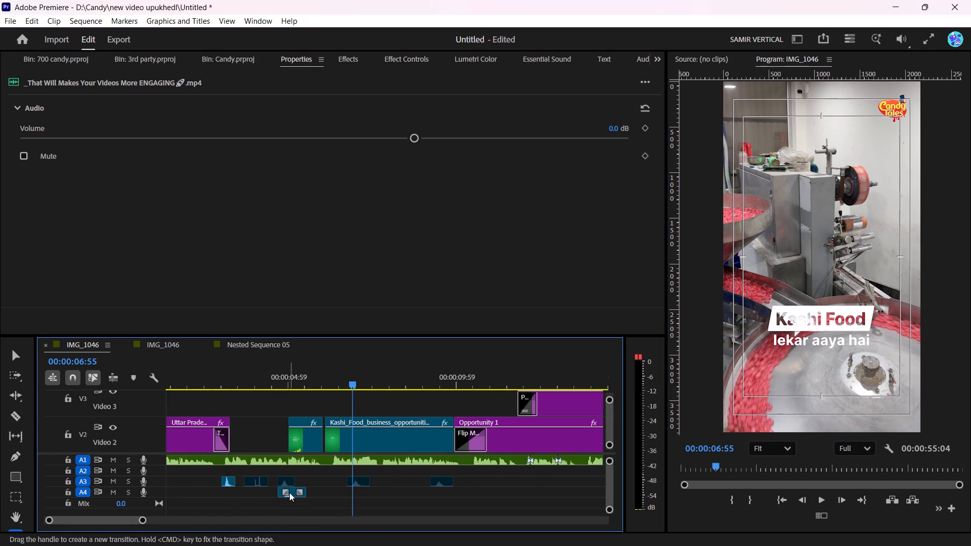
click(290, 492)
key(ctrl+r)
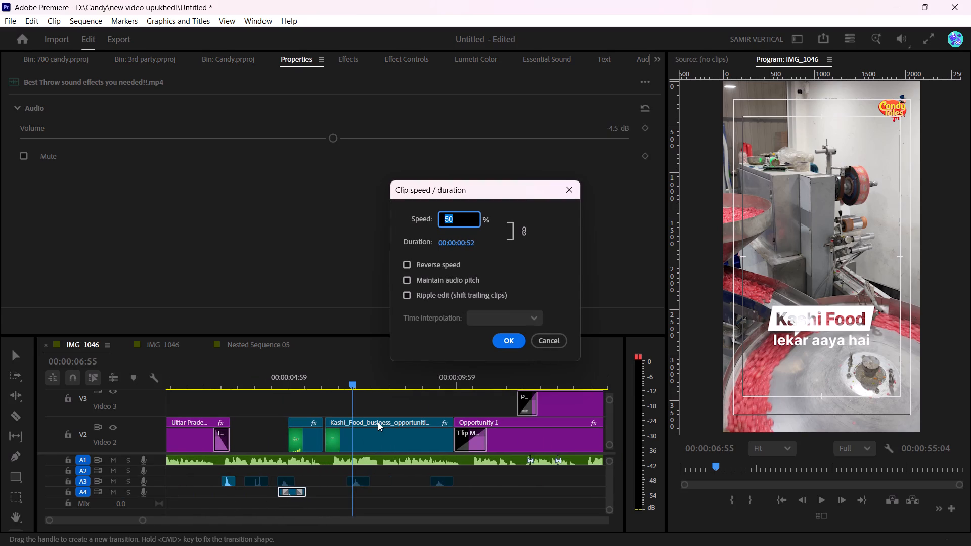
text(20)
key(Return)
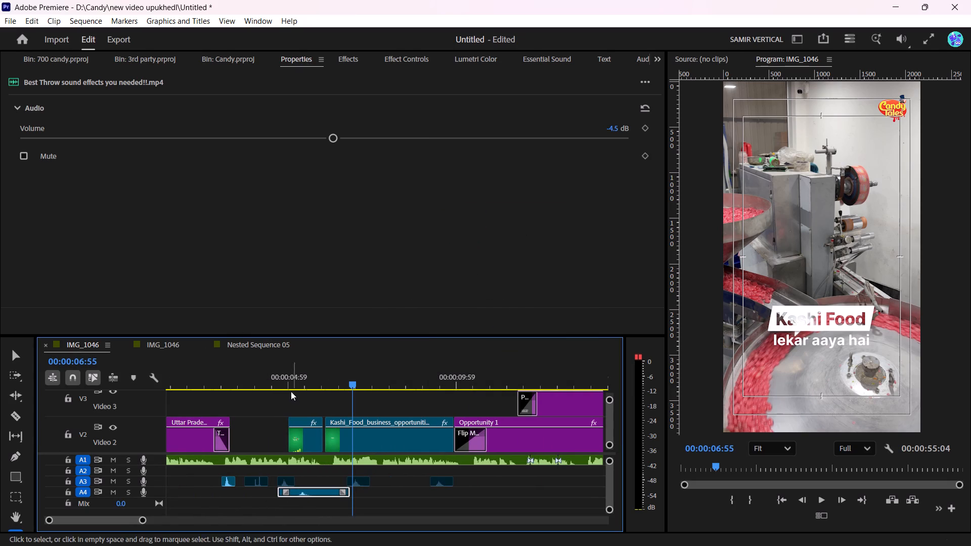
click(276, 377)
key(space)
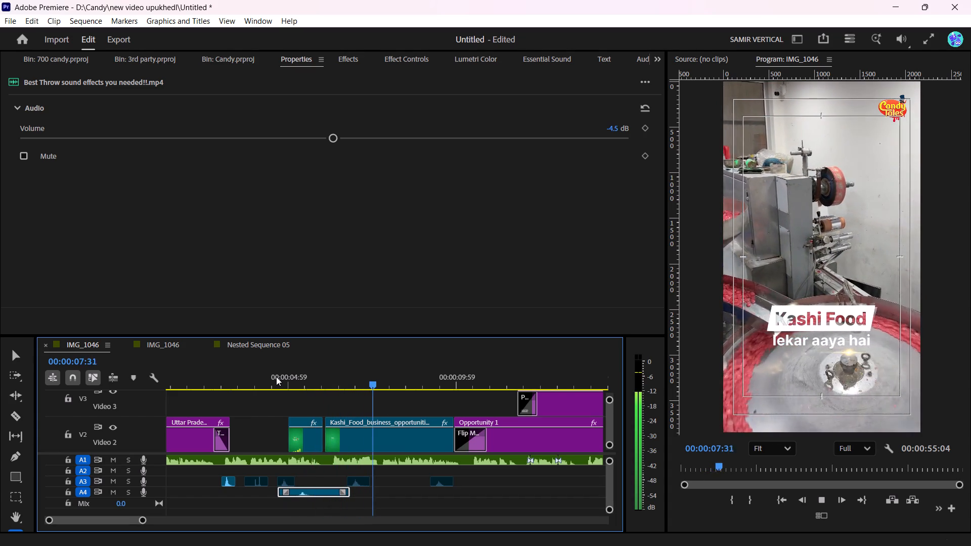
key(space)
Move the nearby "_That Will Makes Your Videos More ENGAGING" effect to Audio 4 at the Kashi_Food_business title's start, trimming the throw sound's end to meet it.
click(254, 484)
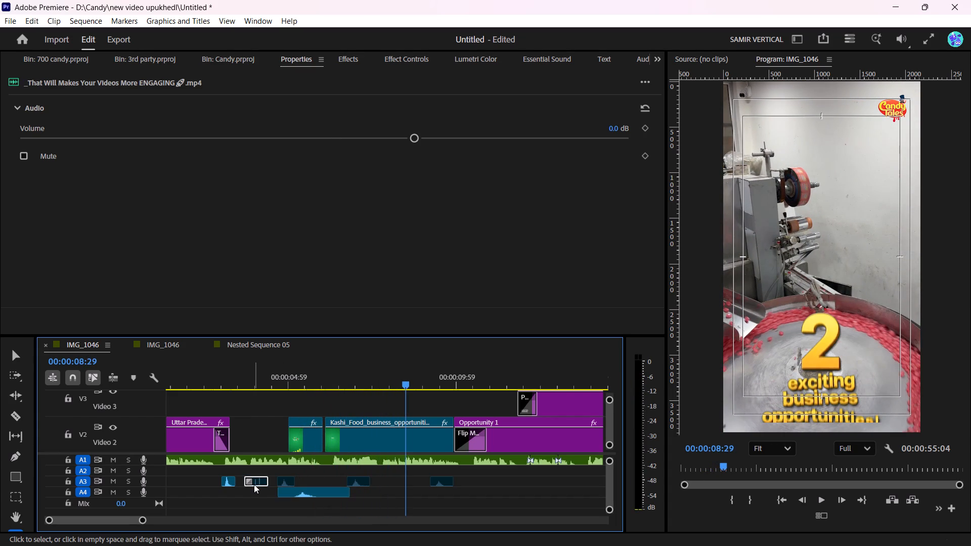
drag(257, 483, 330, 507)
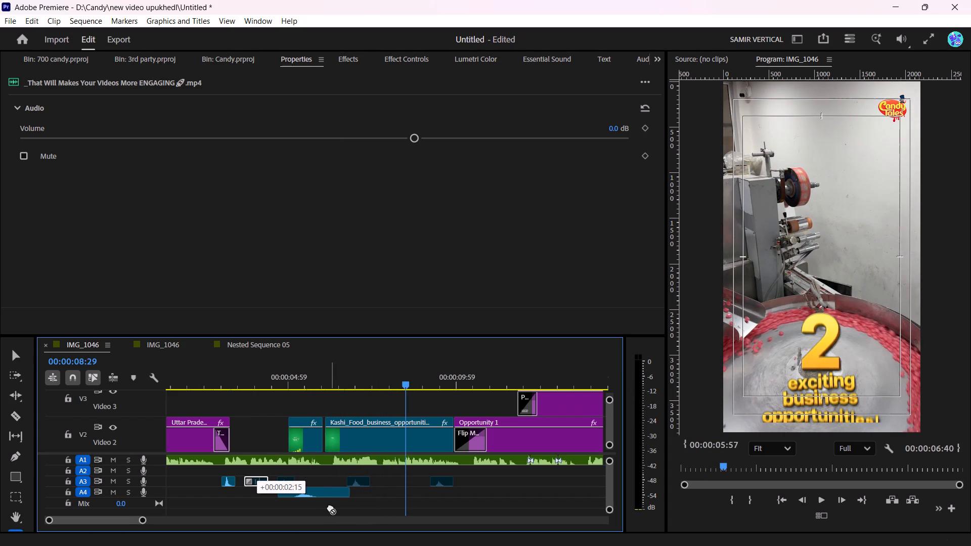
drag(330, 507, 371, 489)
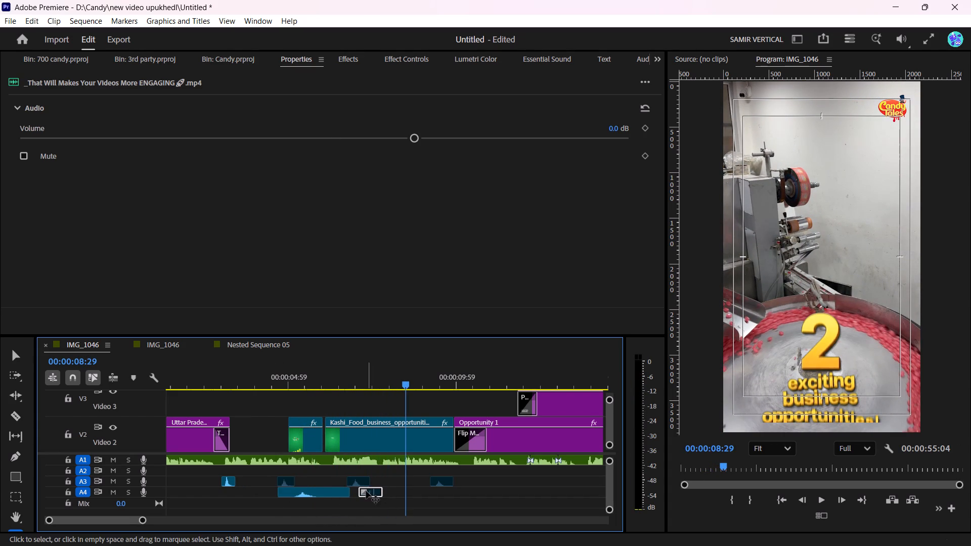
drag(347, 493, 321, 489)
drag(374, 493, 341, 492)
Enable the moved sound effect under the Kashi_Food_business title and play back from there into the Opportunity 1 title.
click(339, 492)
key(shift+e)
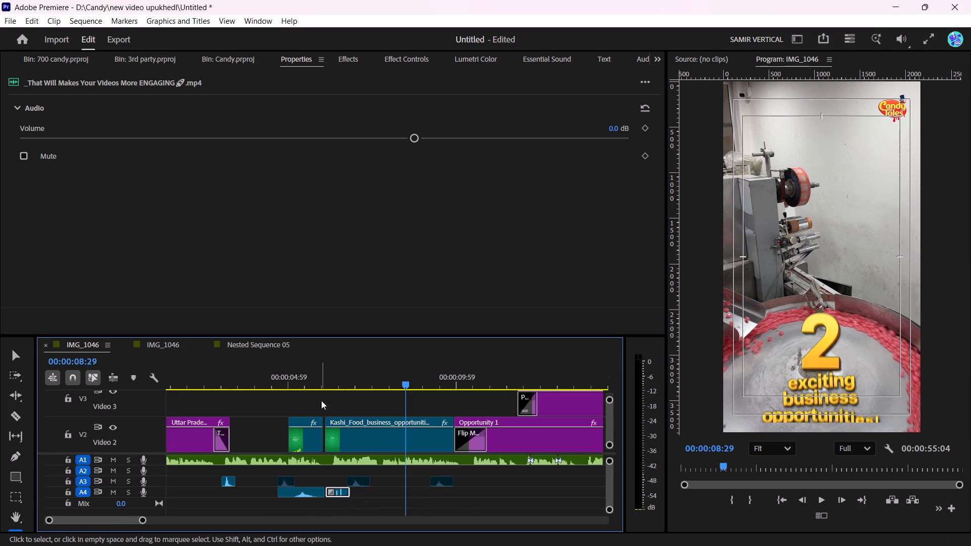
click(302, 370)
key(space)
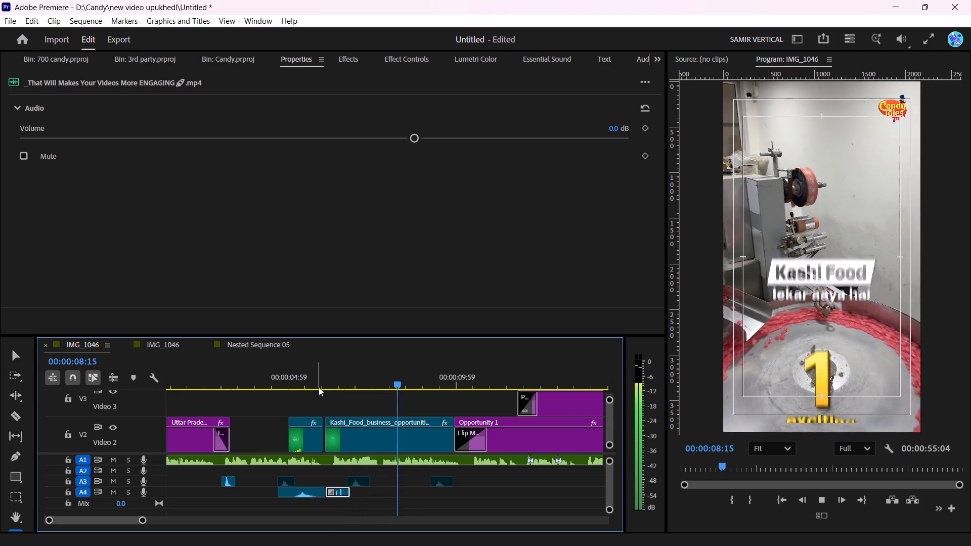
alt+scroll(478, 479, down, 4)
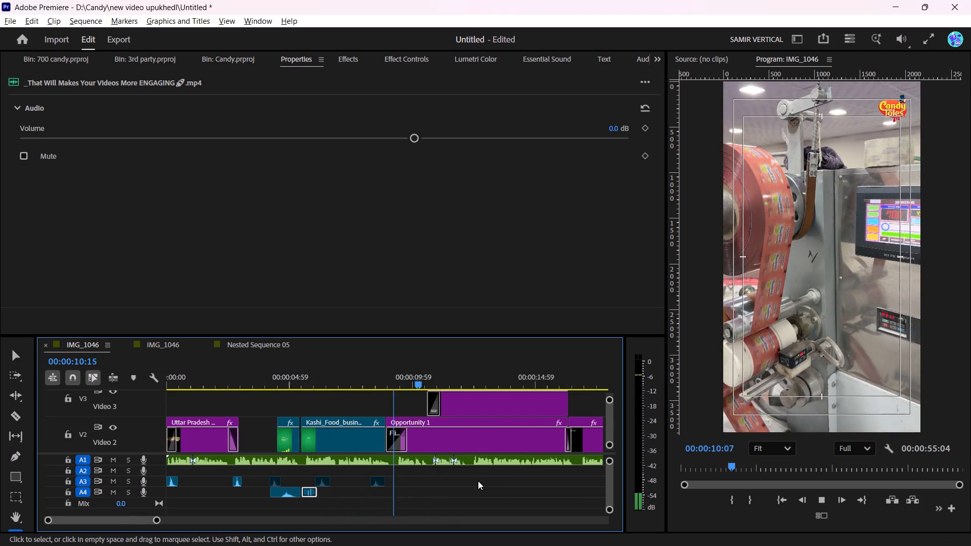
key(space)
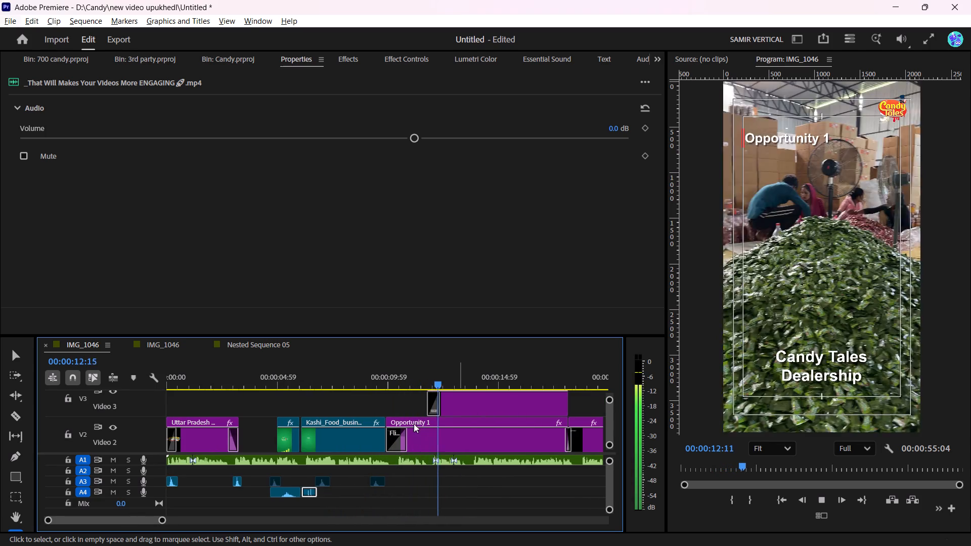
Duplicate the Kashi_Food_business title's sound effect to the start of the Opportunity 1 title on Audio 4 and play it back.
click(372, 367)
key(space)
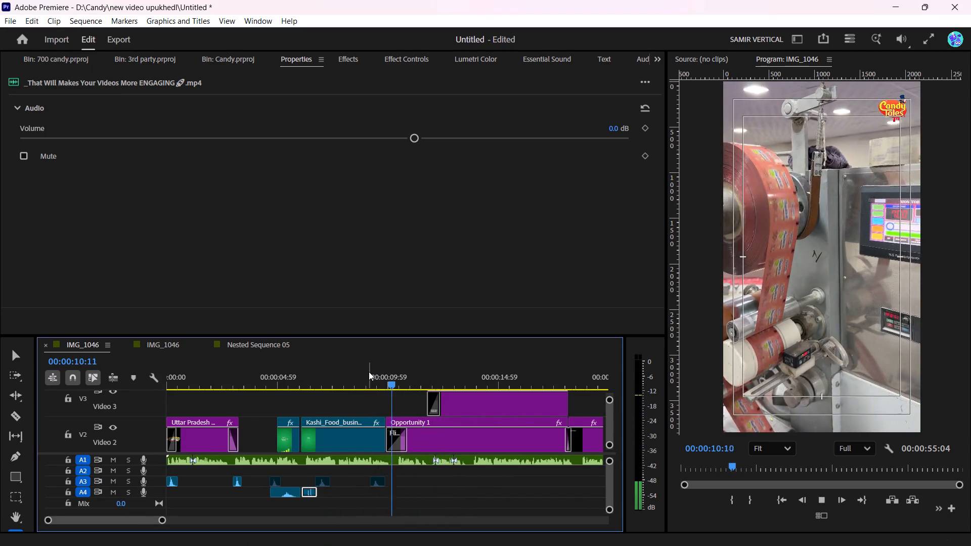
key(space)
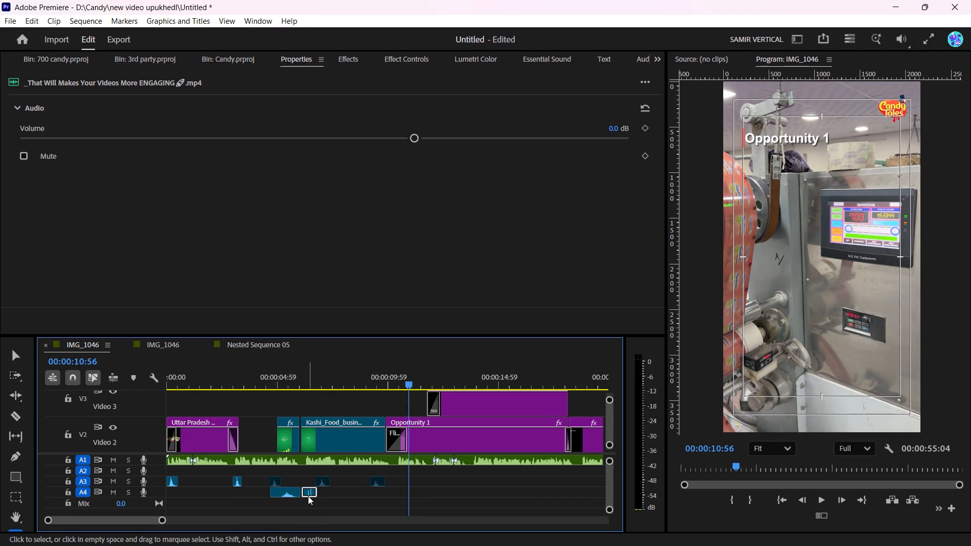
alt+drag(308, 490, 383, 491)
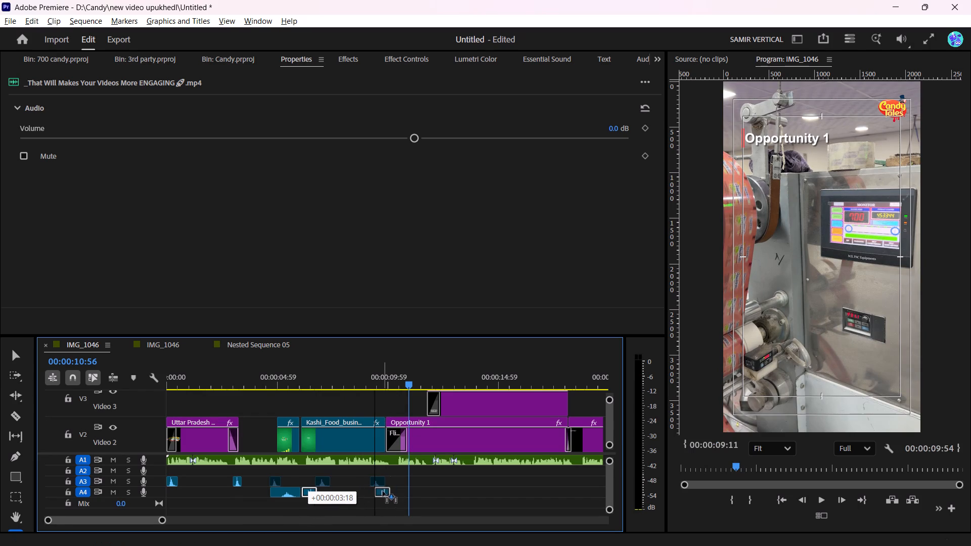
alt+drag(383, 491, 390, 492)
click(382, 383)
key(space)
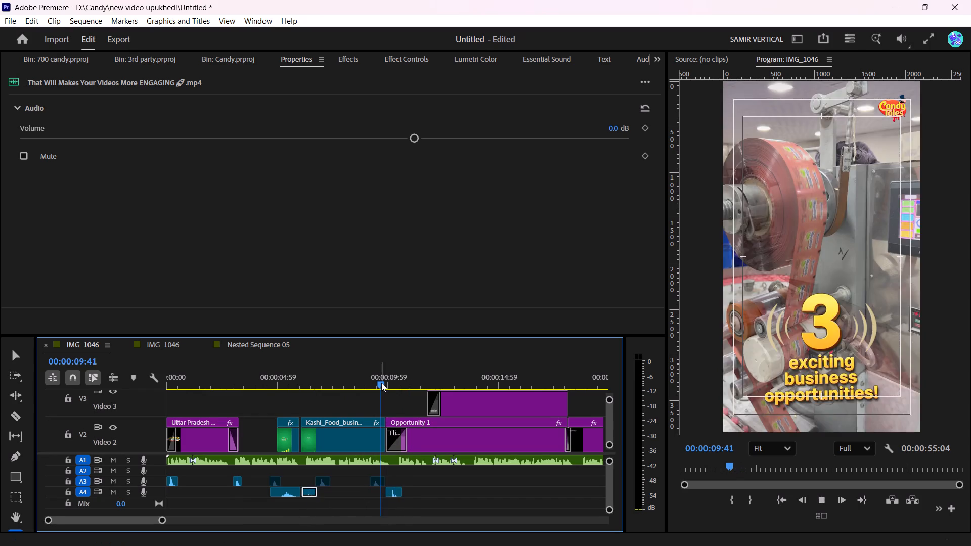
Duplicate the Opportunity 1 sound effect to the start of the Opportunity 2 title on Audio 3.
scroll(426, 469, down, 4)
click(319, 491)
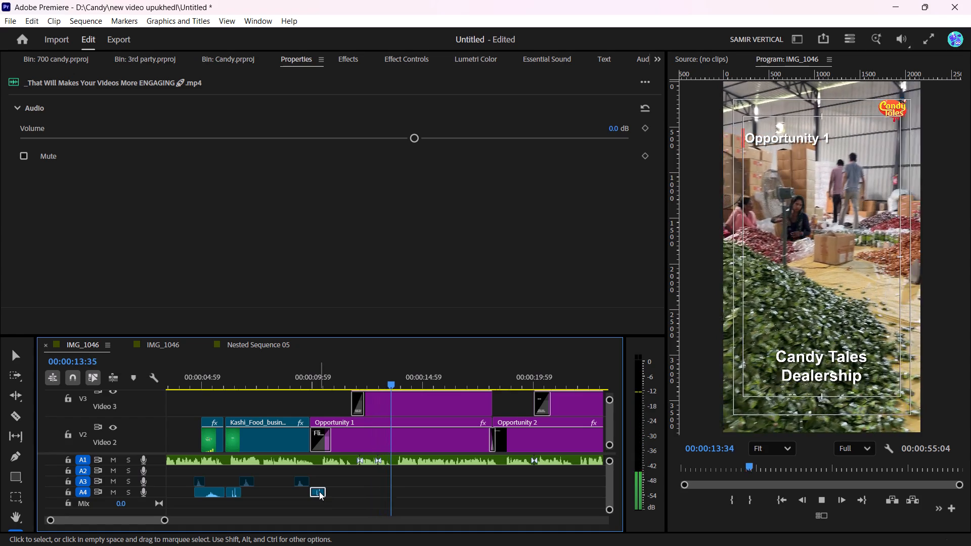
alt+drag(319, 491, 498, 485)
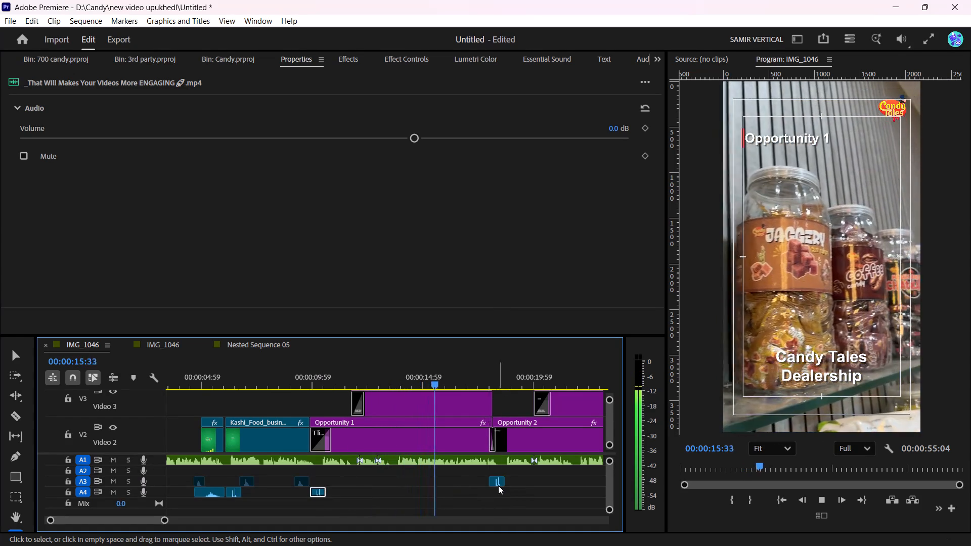
Duplicate the Opportunity 2 sound effect to the start of the Opportunity 3 title on Audio 3 and play back both title starts.
scroll(503, 484, down, 8)
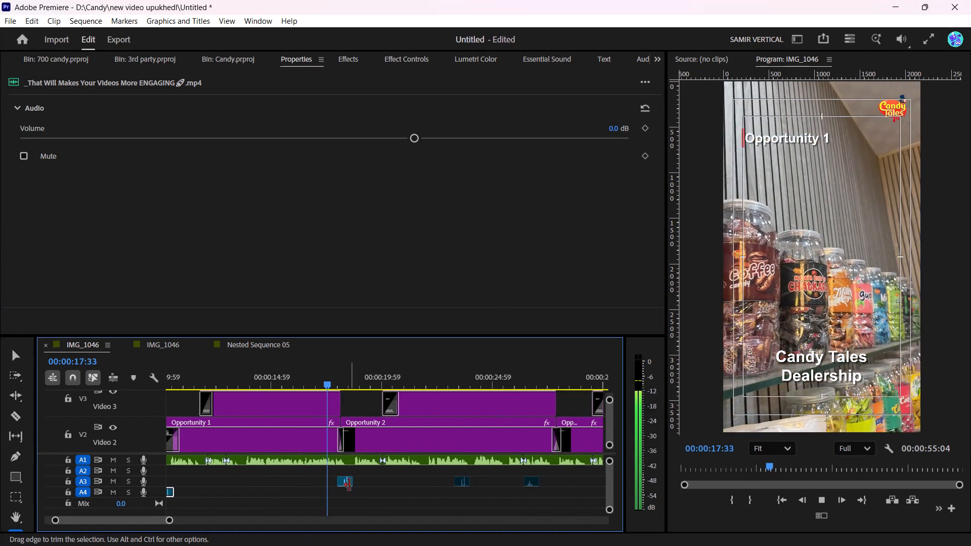
click(347, 483)
alt+drag(346, 482, 377, 479)
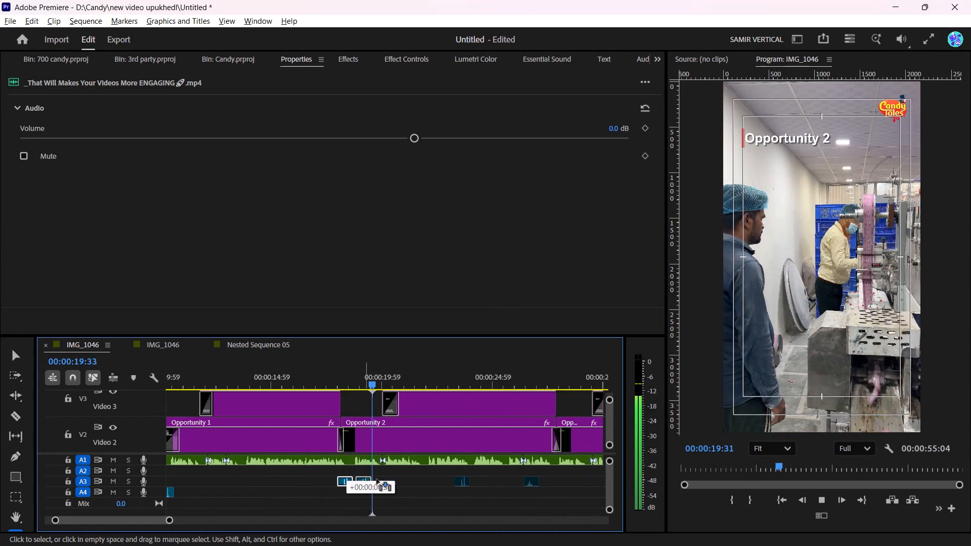
alt+drag(377, 479, 568, 479)
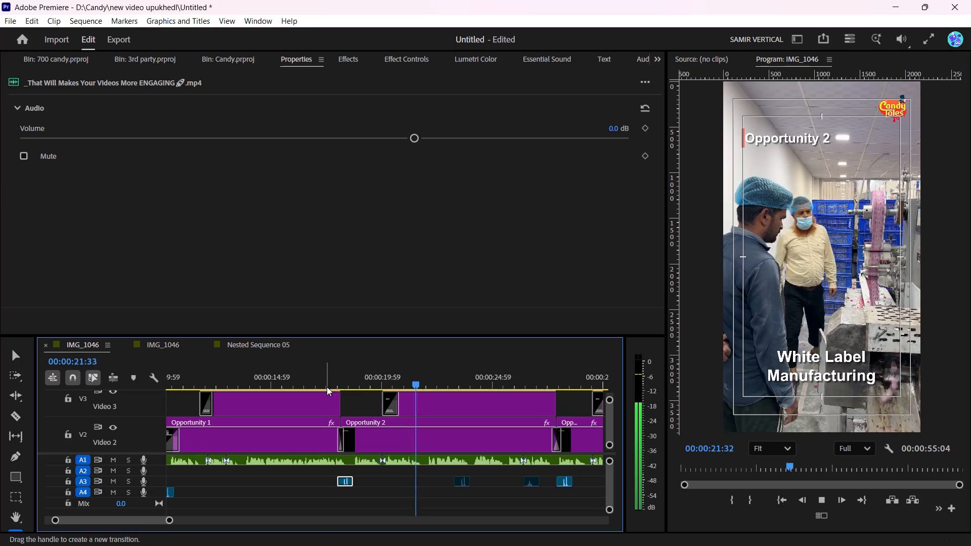
click(327, 378)
key(space)
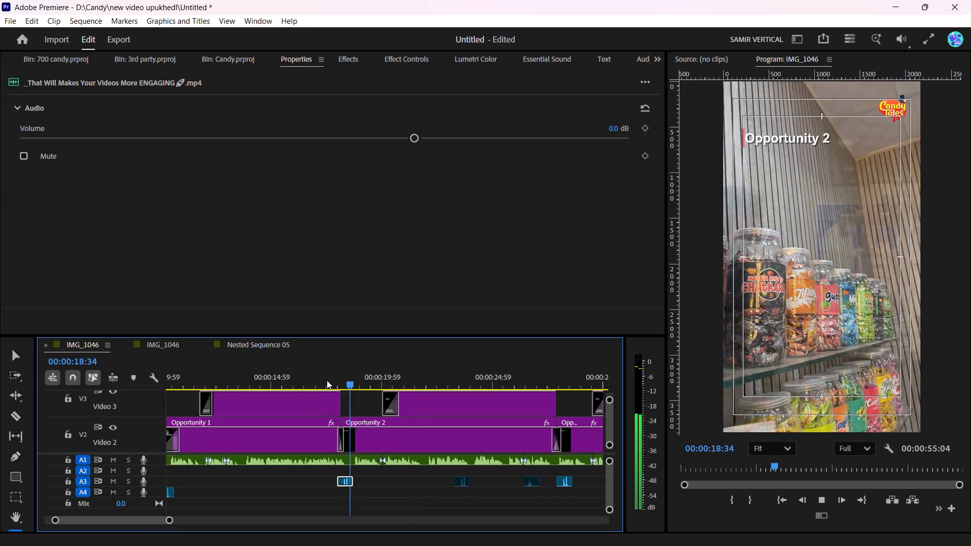
click(530, 378)
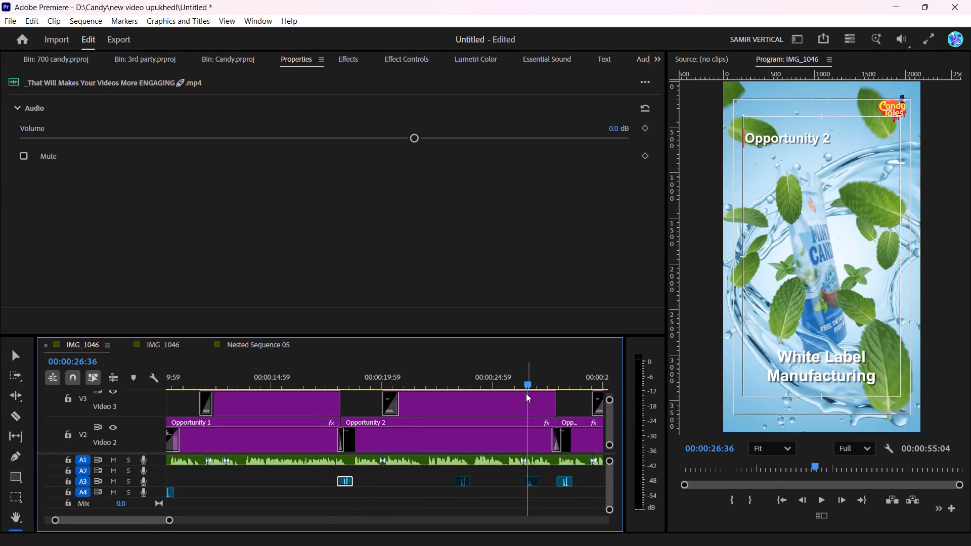
key(space)
scroll(509, 479, down, 3)
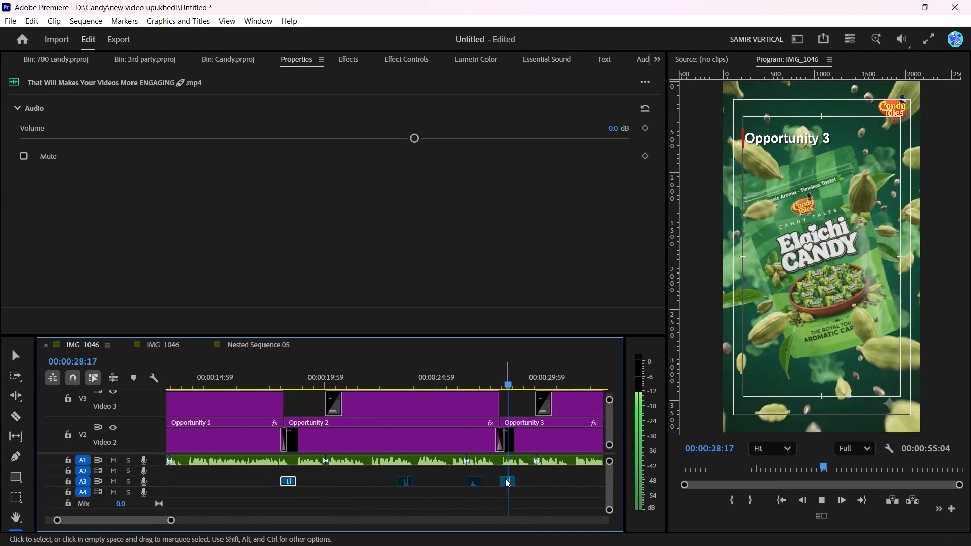
key(space)
Add a short transition at the end of the White Label Manufacturing title on Video 3 and play it back.
drag(493, 396, 492, 396)
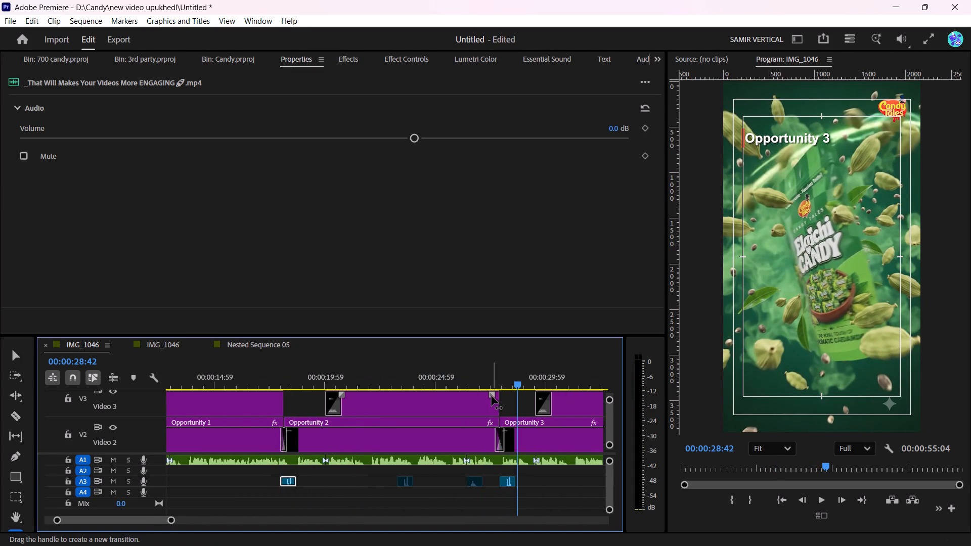
drag(492, 396, 487, 396)
click(472, 380)
key(space)
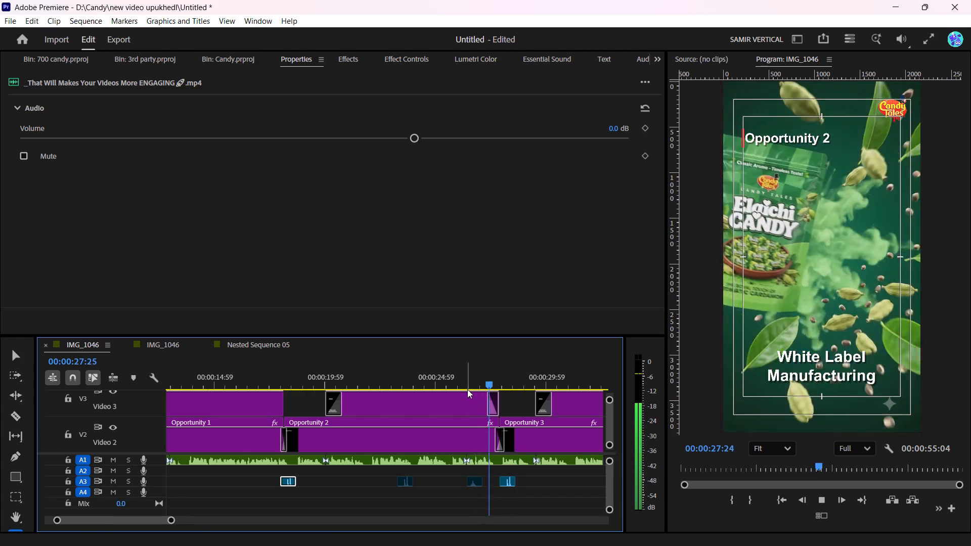
key(space)
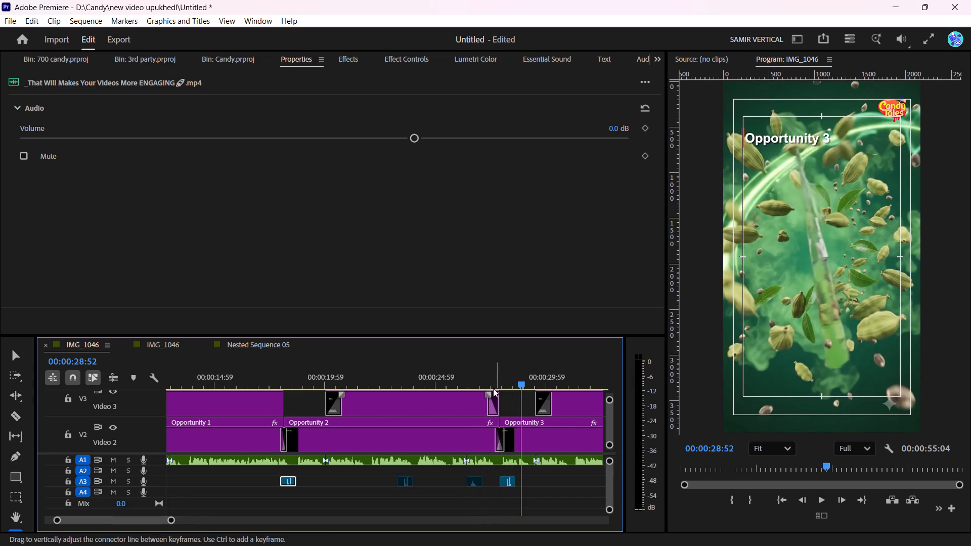
Shift the Opportunity 3 sound effect slightly earlier on Audio 3 to match the title's transition and play it back.
click(486, 382)
key(space)
key(space)
drag(507, 482, 501, 482)
key(space)
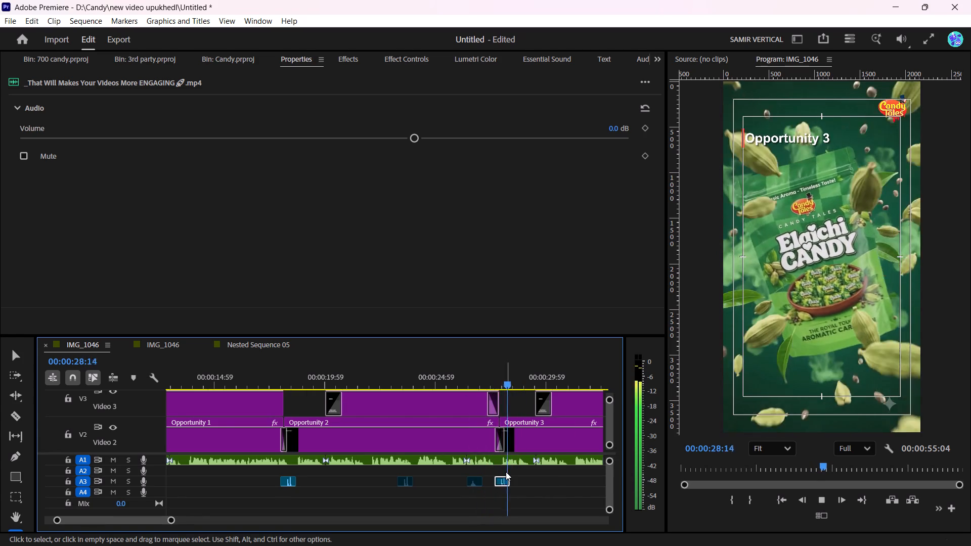
Play back the Opportunity 3 title and the section from its ending toward the Bullet List clip to check the sound.
scroll(510, 494, down, 8)
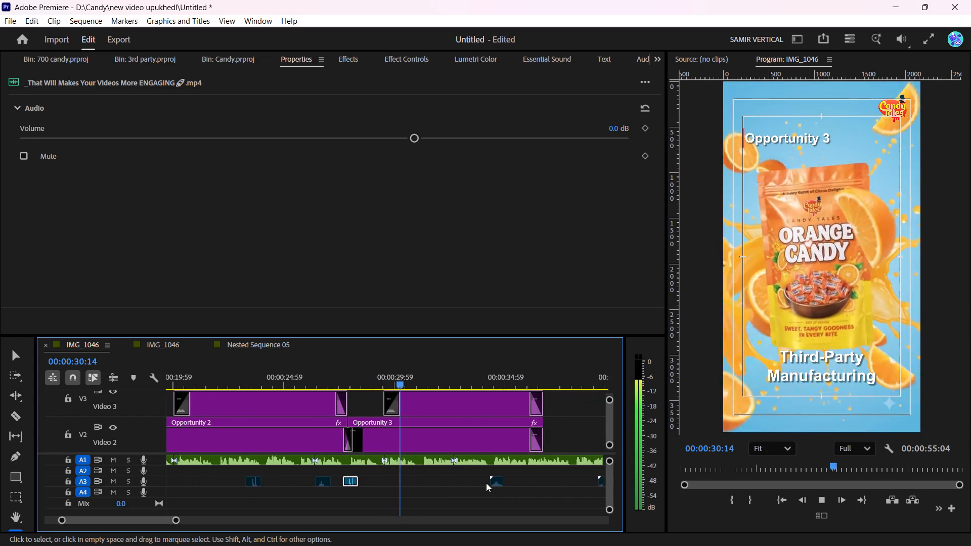
scroll(486, 483, down, 4)
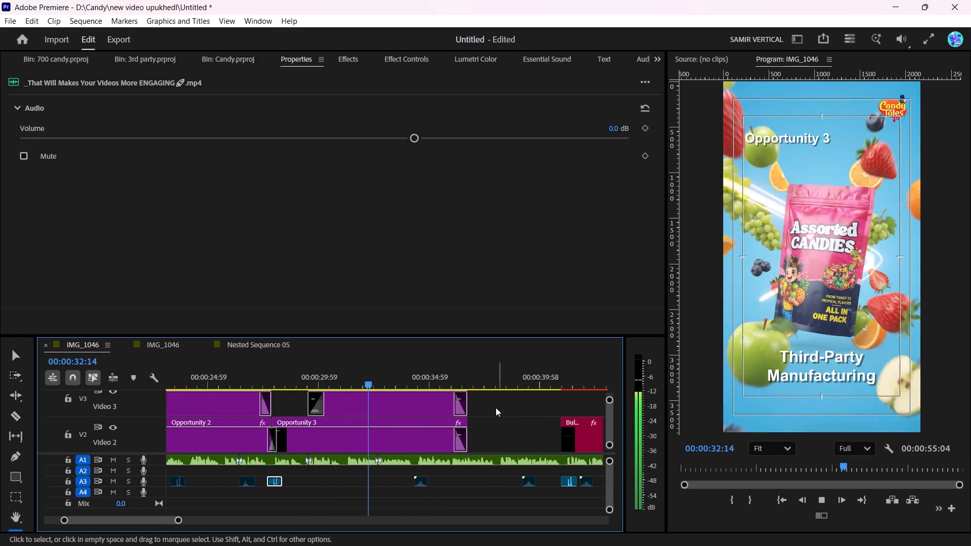
click(443, 377)
key(space)
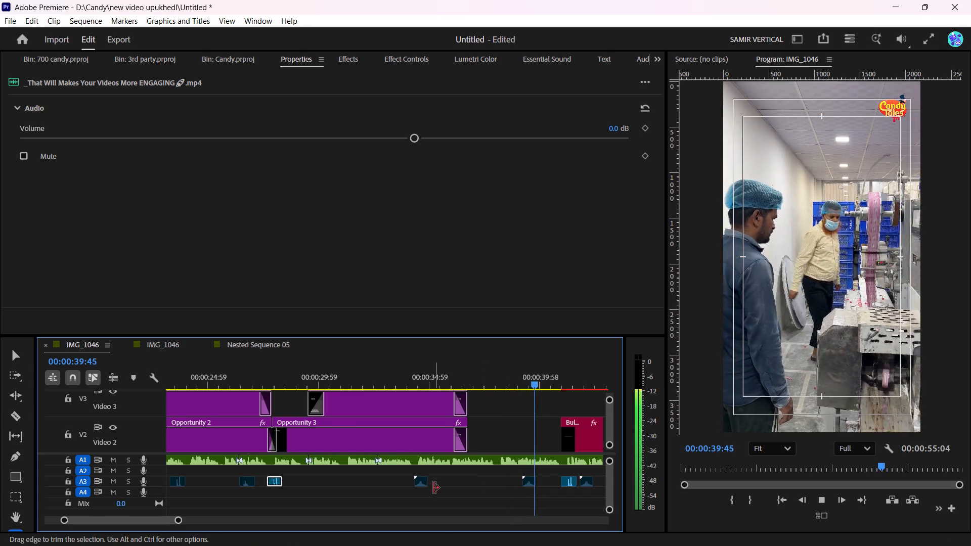
Play through the Bullet List section and duplicate the sound effect after the list's start to near the Bullet List clip's end on Audio 3.
alt+scroll(460, 472, down, 4)
scroll(468, 458, down, 3)
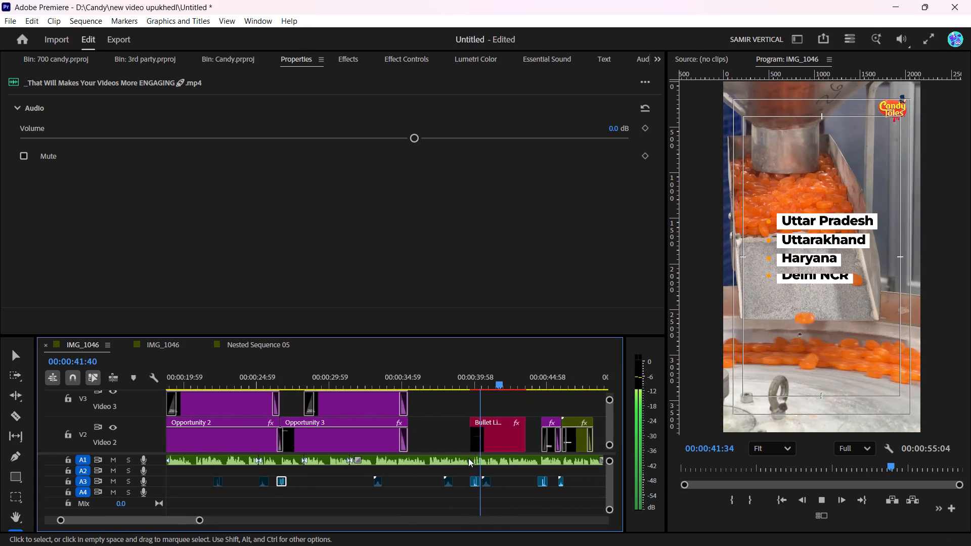
scroll(468, 458, down, 2)
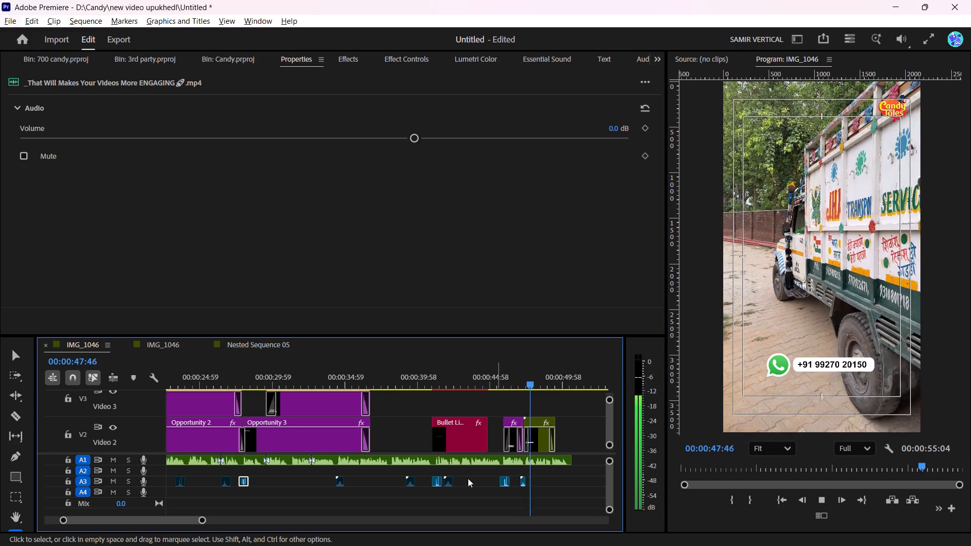
key(space)
click(482, 380)
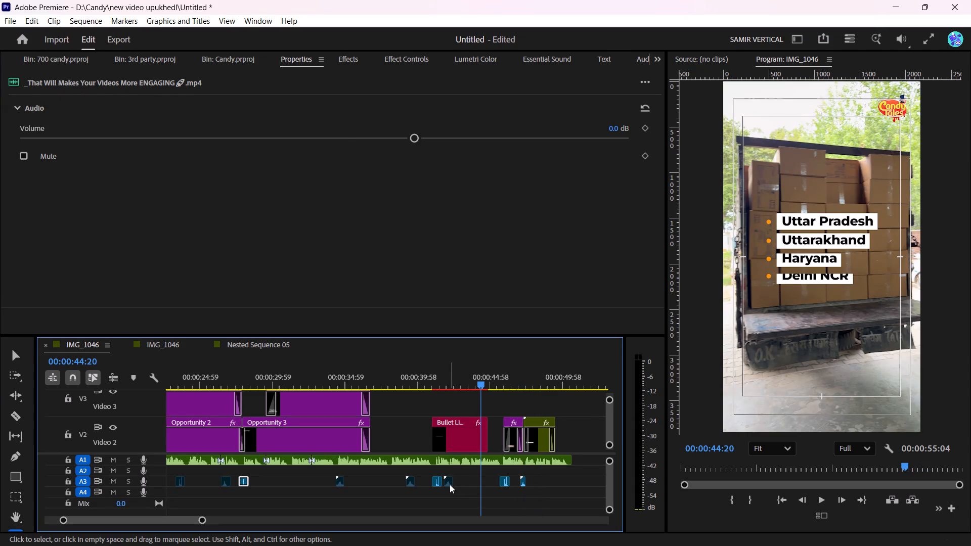
click(450, 484)
alt+drag(447, 483, 480, 481)
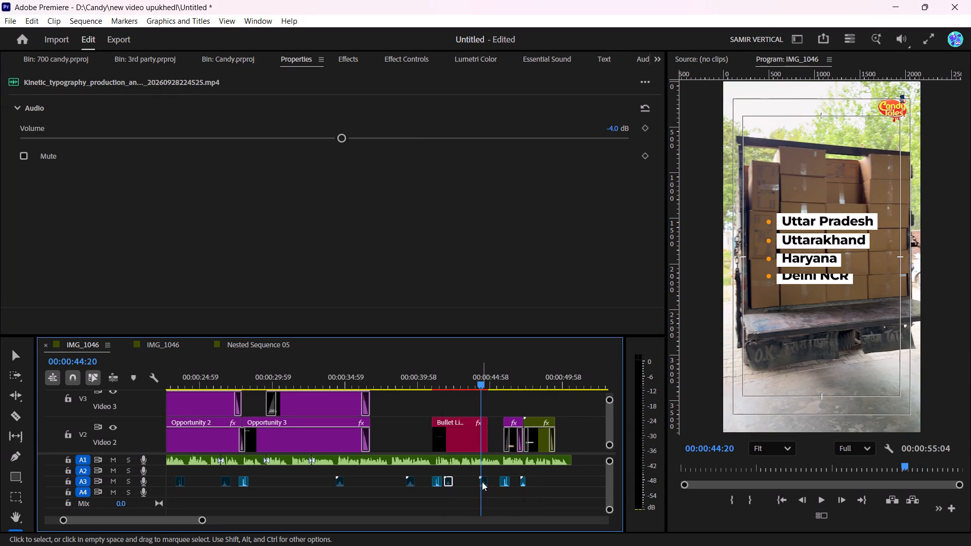
click(483, 482)
Open the speed and duration settings for the duplicated sound effect near the Bullet List clip's end.
key(shift+r)
key(shift+e)
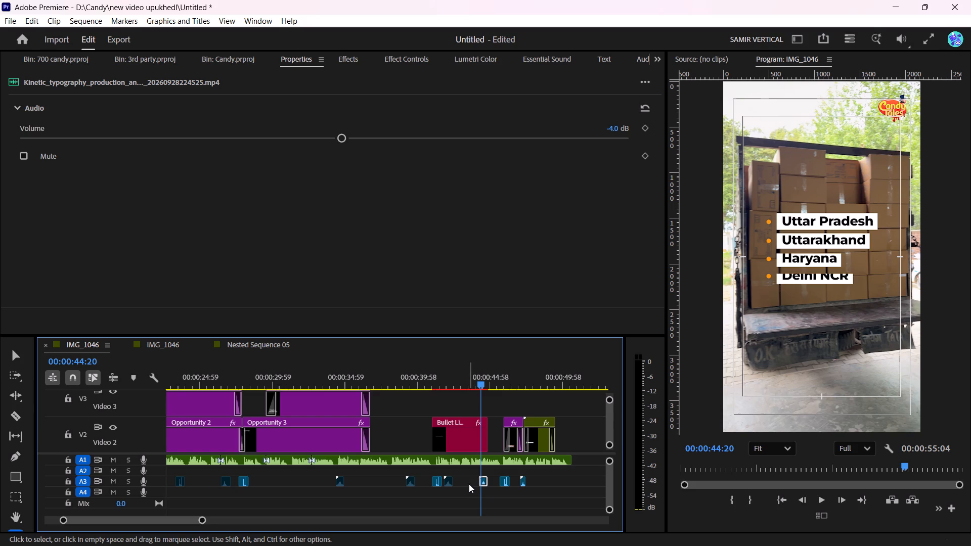
key(ctrl+r)
click(416, 266)
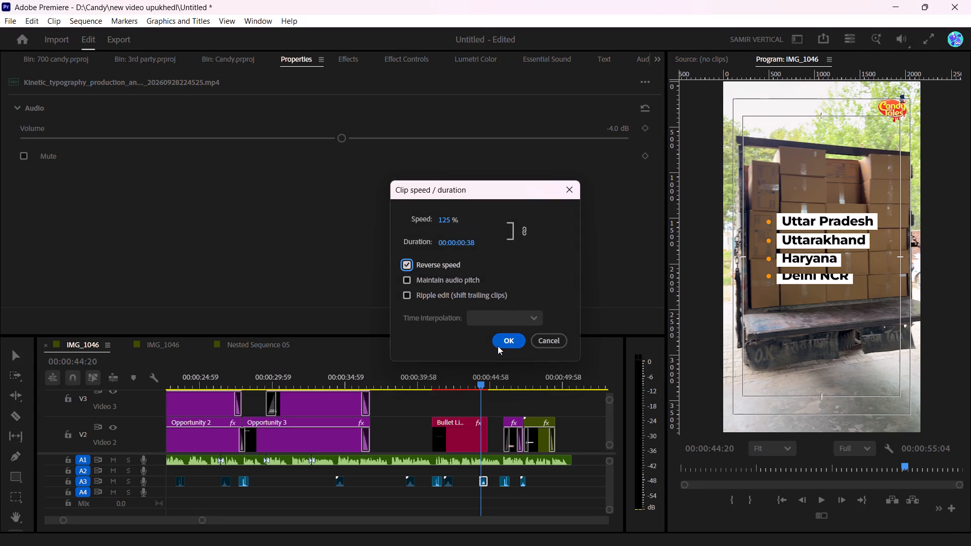
Apply reverse speed to the duplicated sound effect near the Bullet List clip's end and play back through the contact graphic.
click(503, 338)
click(464, 382)
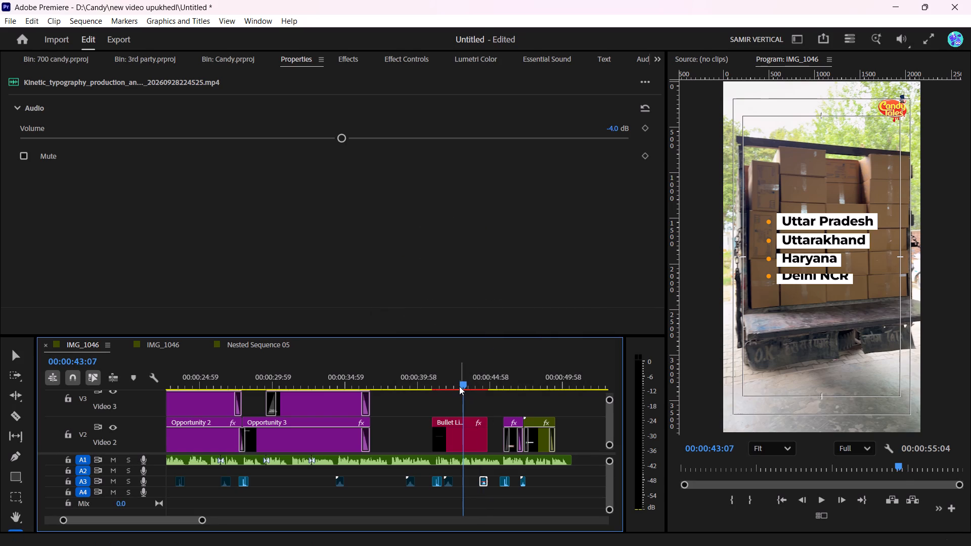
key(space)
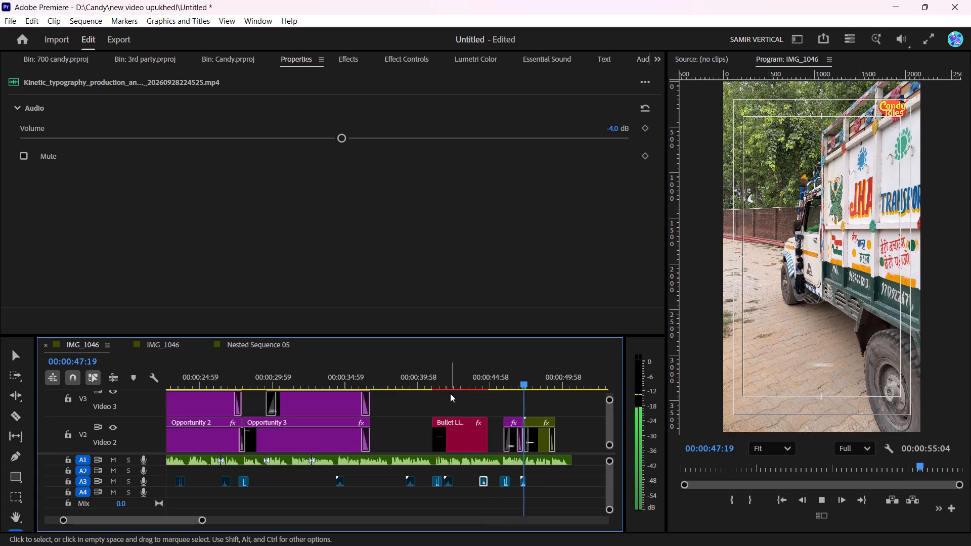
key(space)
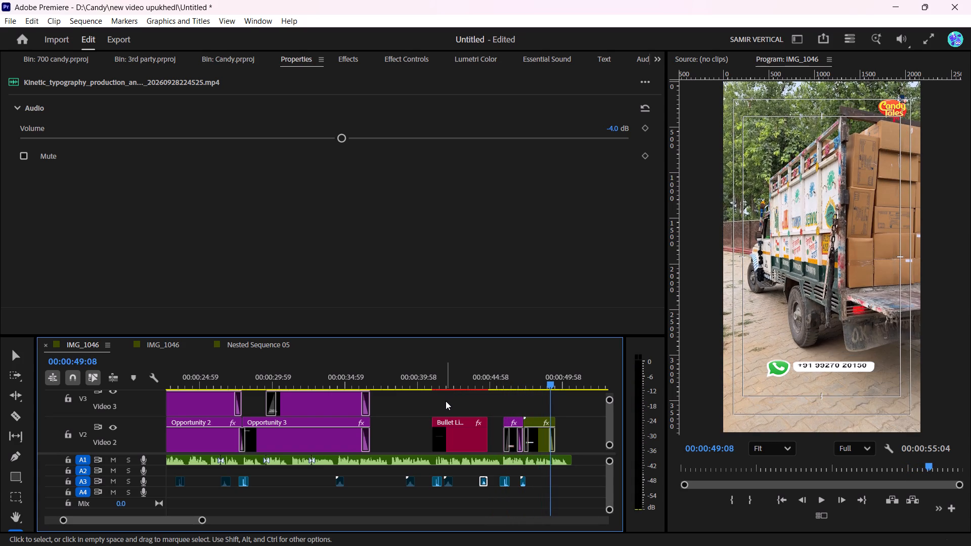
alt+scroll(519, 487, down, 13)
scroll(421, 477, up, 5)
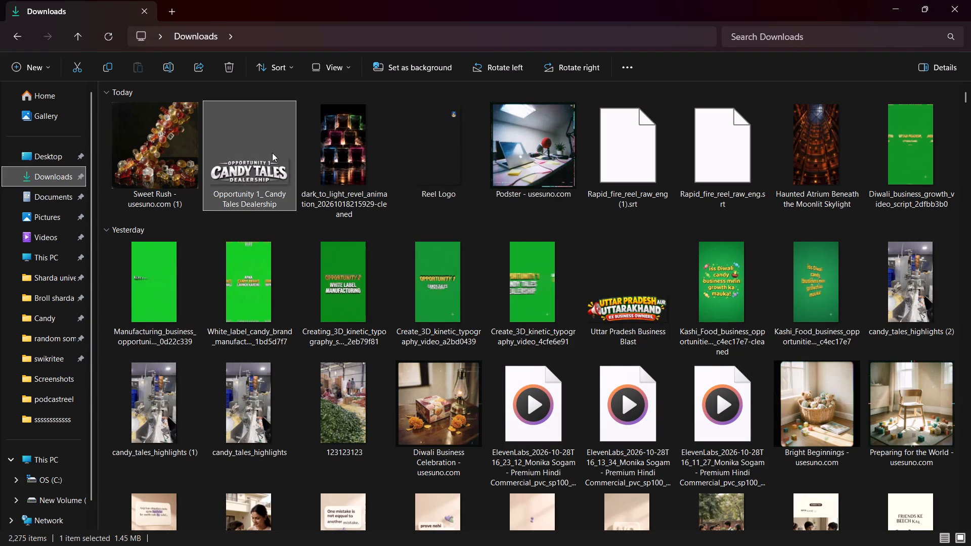
drag(146, 161, 236, 203)
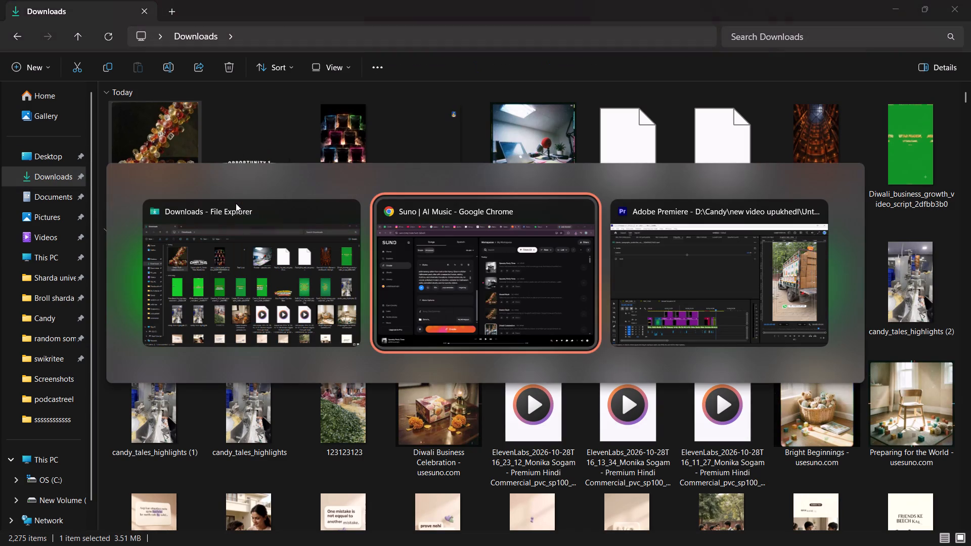
drag(236, 203, 243, 212)
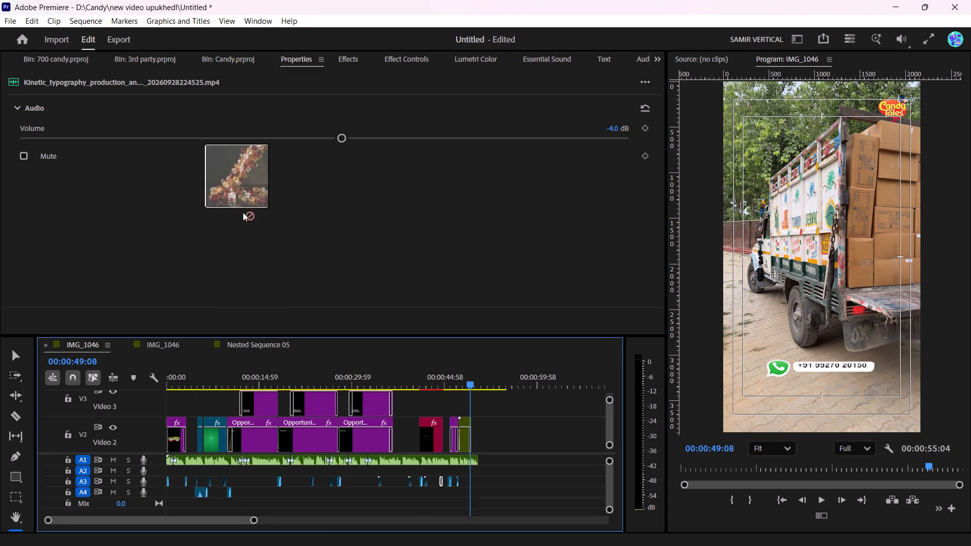
drag(243, 212, 397, 492)
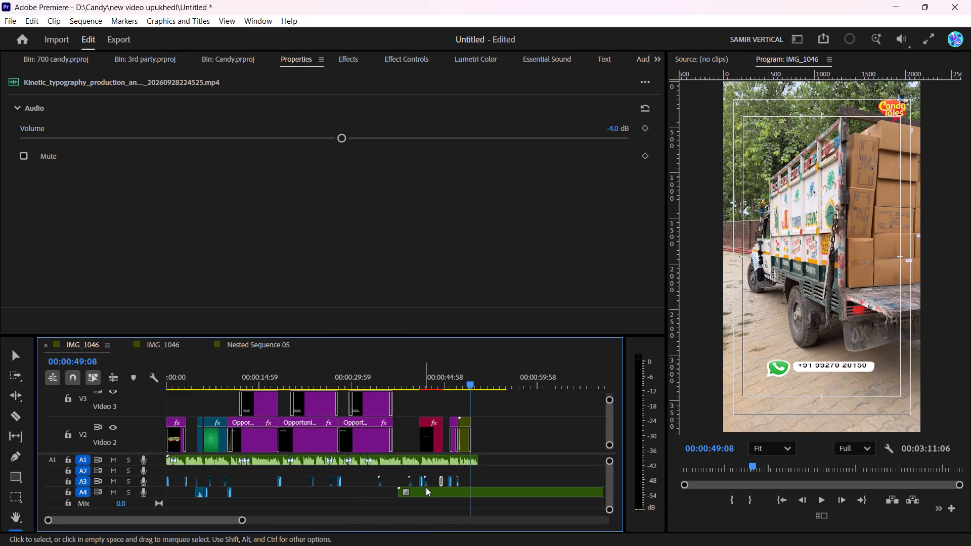
drag(435, 491, 434, 512)
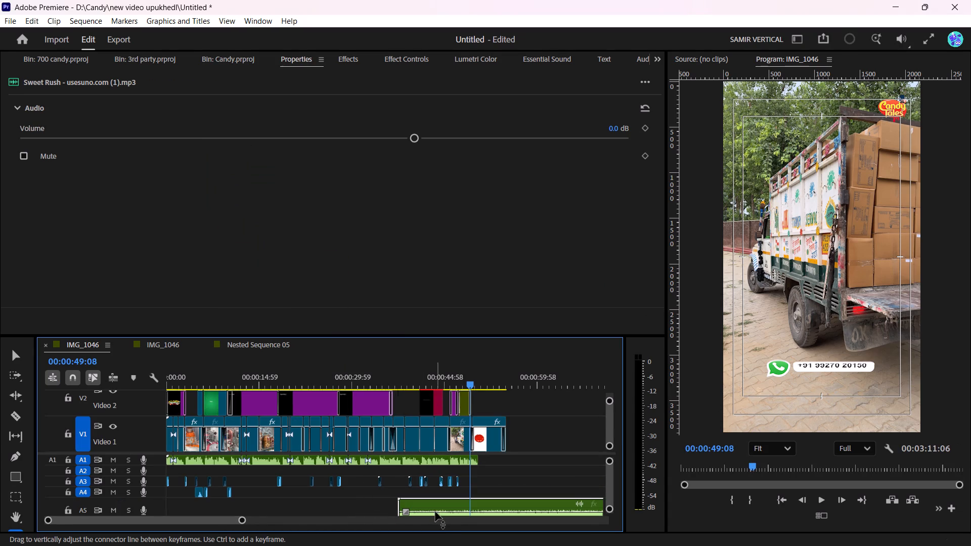
drag(445, 503, 202, 512)
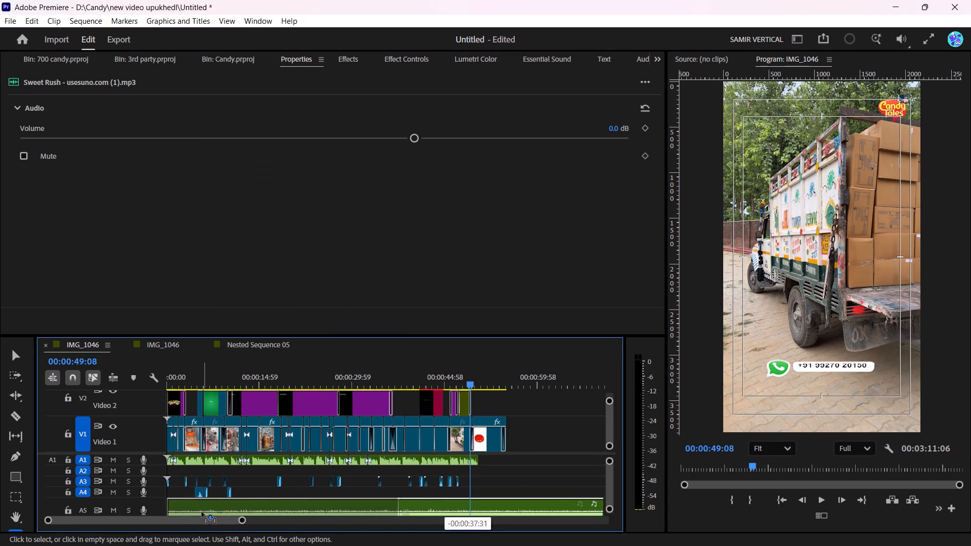
drag(202, 512, 198, 512)
Set the Sweet Rush music clip's volume to -12 dB, keeping its speed at 100%.
key(ctrl+r)
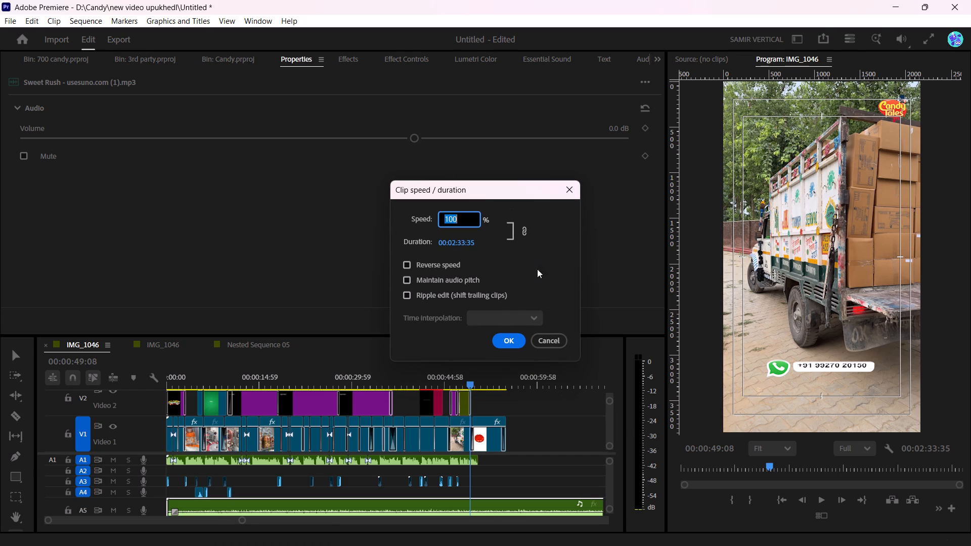
click(500, 335)
click(619, 128)
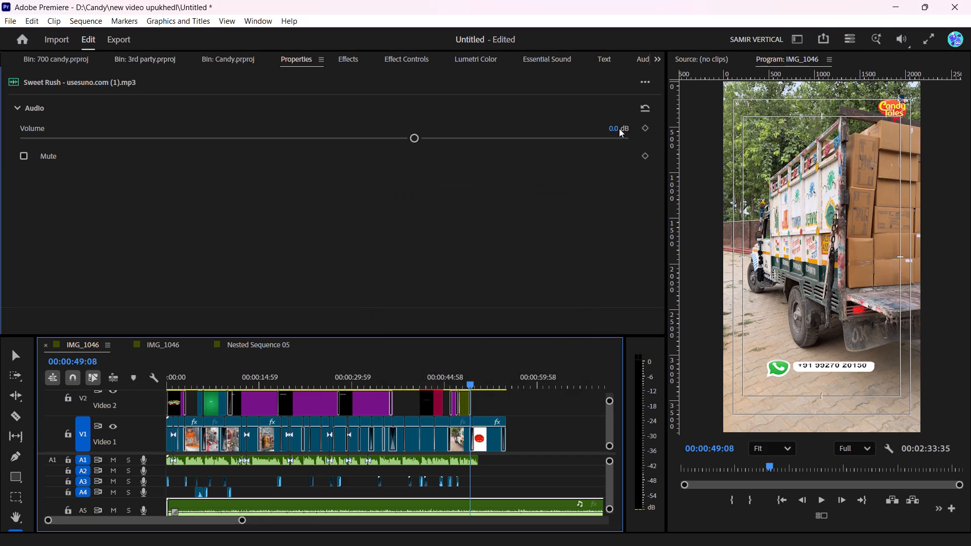
click(616, 128)
text(-12)
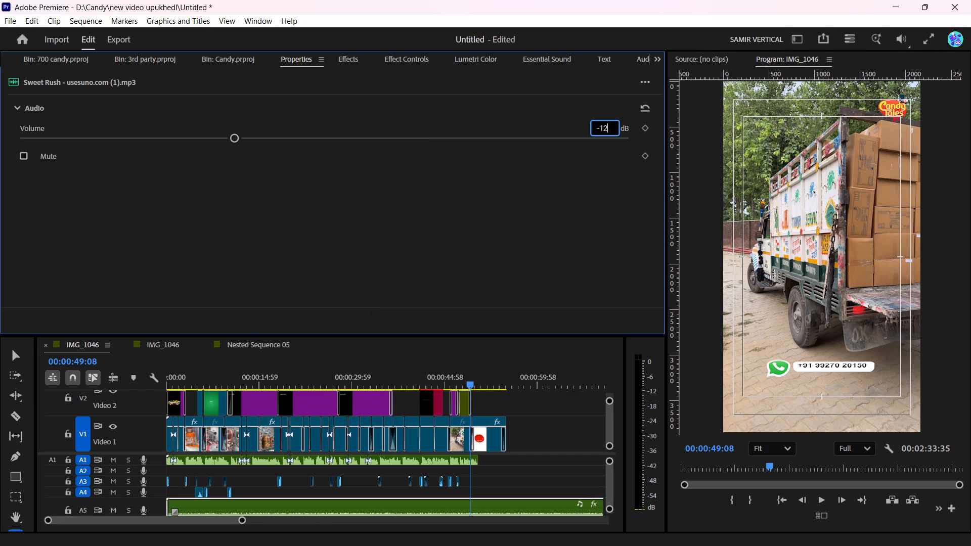
key(Return)
Cut the Sweet Rush clip at the video's end, 00:00:55:02, and delete the excess music after the cut.
alt+scroll(580, 276, up, 5)
alt+scroll(541, 412, up, 10)
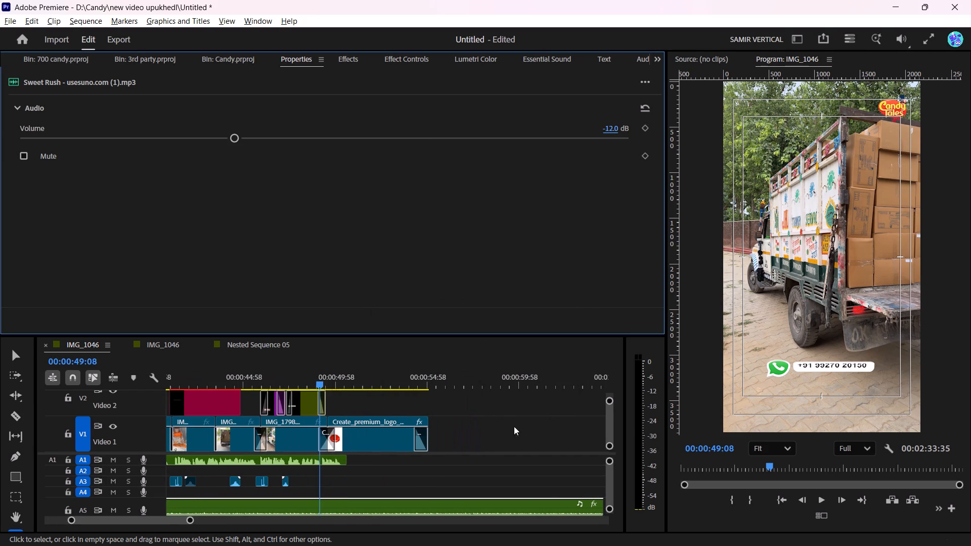
click(429, 382)
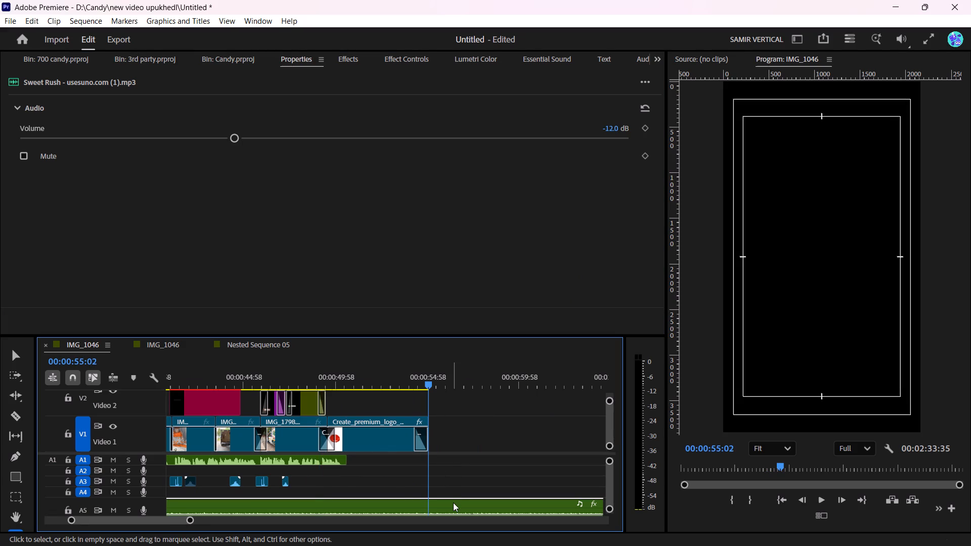
click(453, 503)
key(2)
click(463, 505)
key(BackSpace)
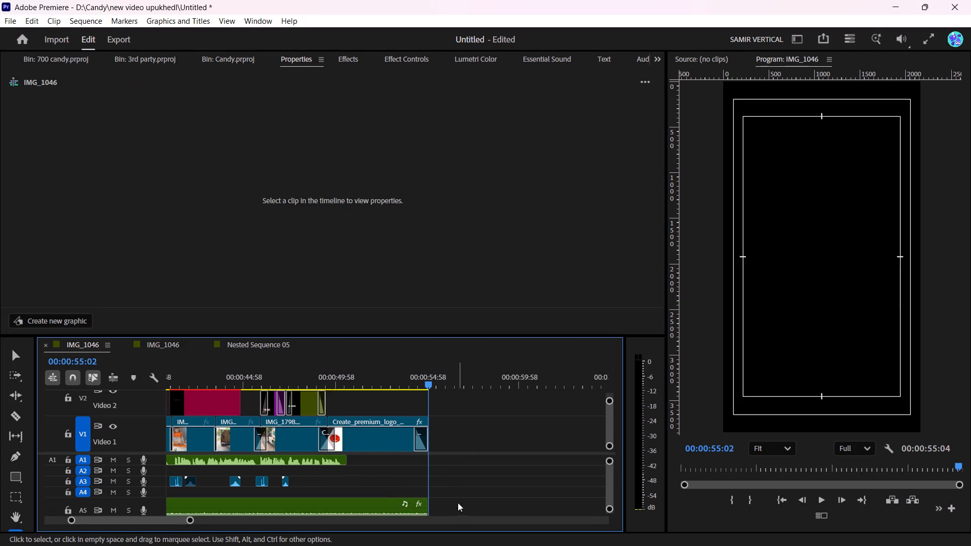
Add a short fade-out at the end of the Sweet Rush clip on A5 and lengthen it slightly.
alt+scroll(456, 501, up, 12)
ctrl+scroll(377, 469, down, 3)
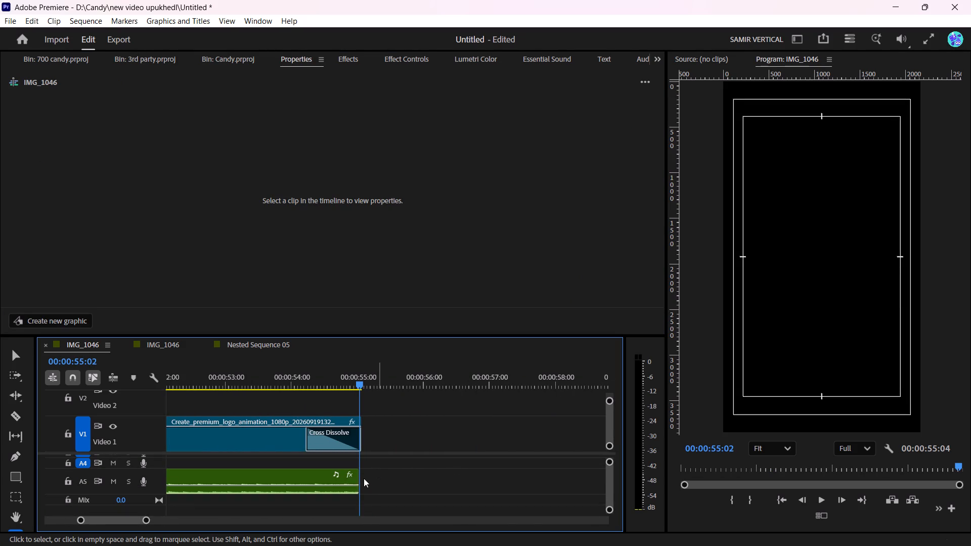
drag(353, 482, 337, 482)
scroll(329, 470, up, 12)
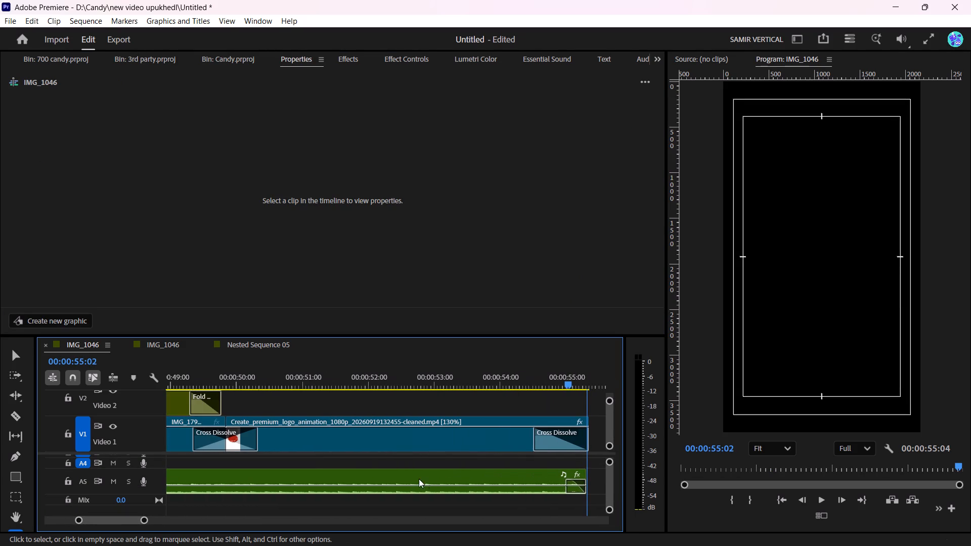
drag(567, 482, 550, 485)
Add a volume keyframe to the Sweet Rush clip at 00:00:49:41, during the dissolve into the logo animation, and play the passage.
scroll(277, 418, up, 5)
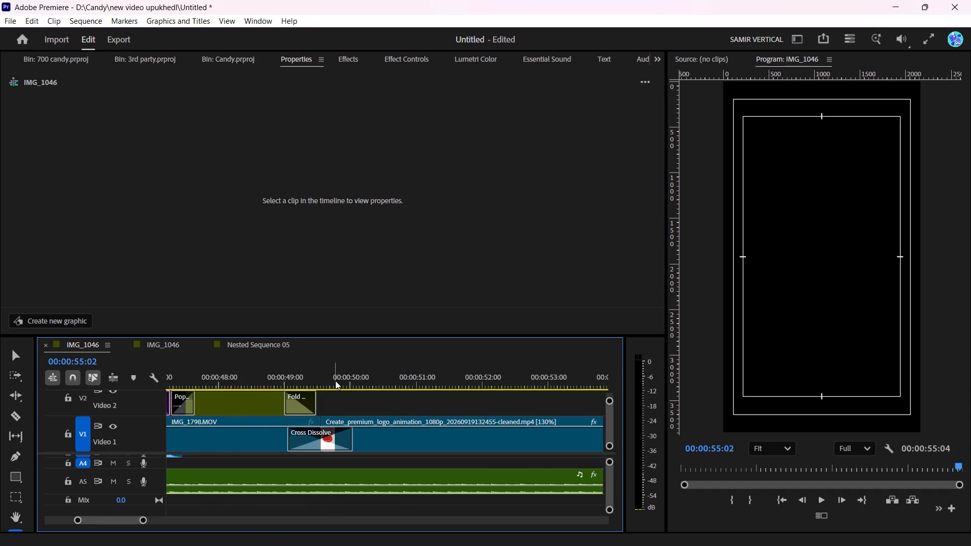
drag(335, 380, 331, 385)
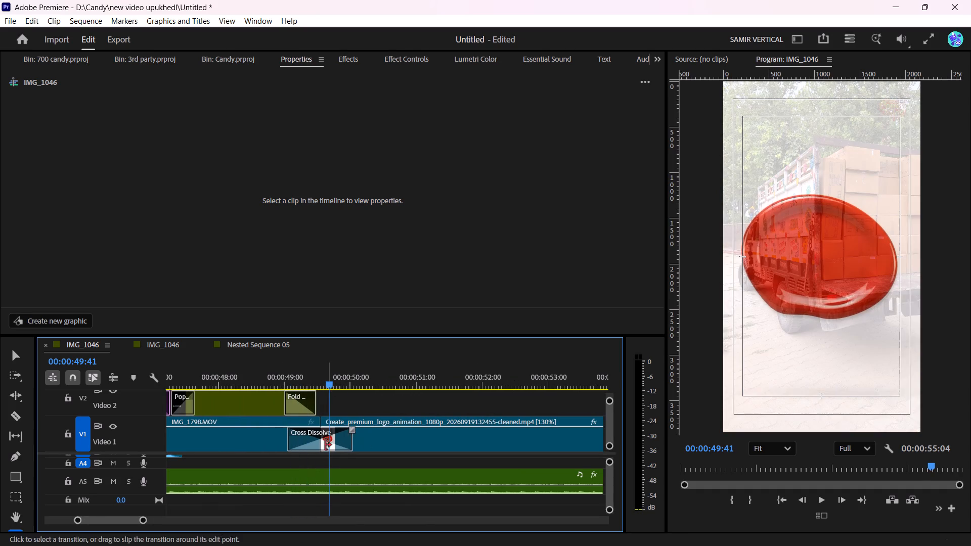
click(321, 479)
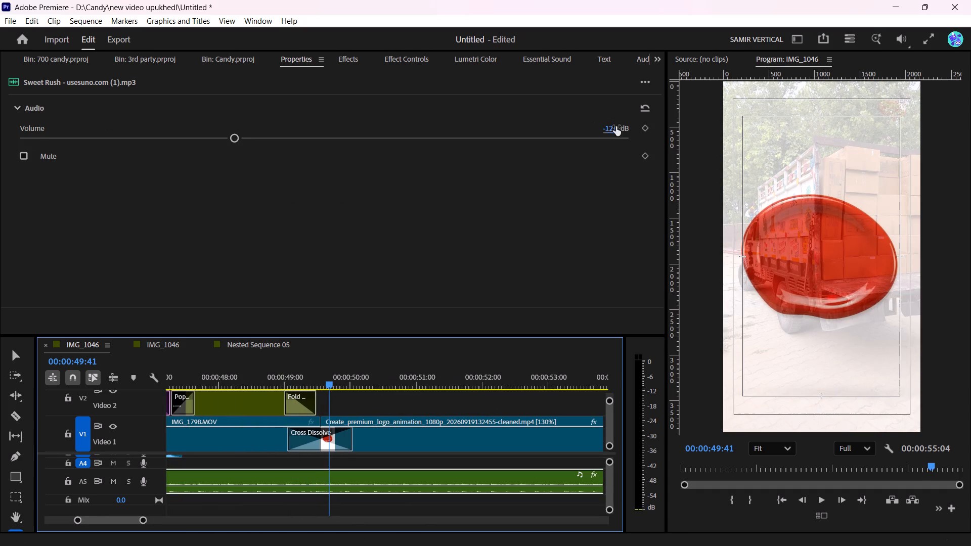
click(647, 129)
key(space)
key(space)
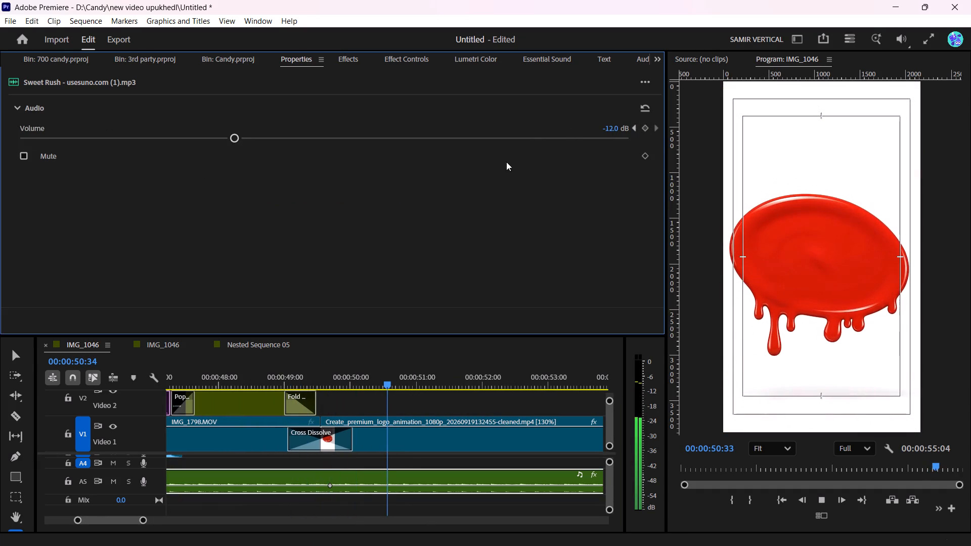
Move the music's volume keyframe to 00:00:49:50 at about -15.8 dB and play back from it.
drag(332, 484, 339, 485)
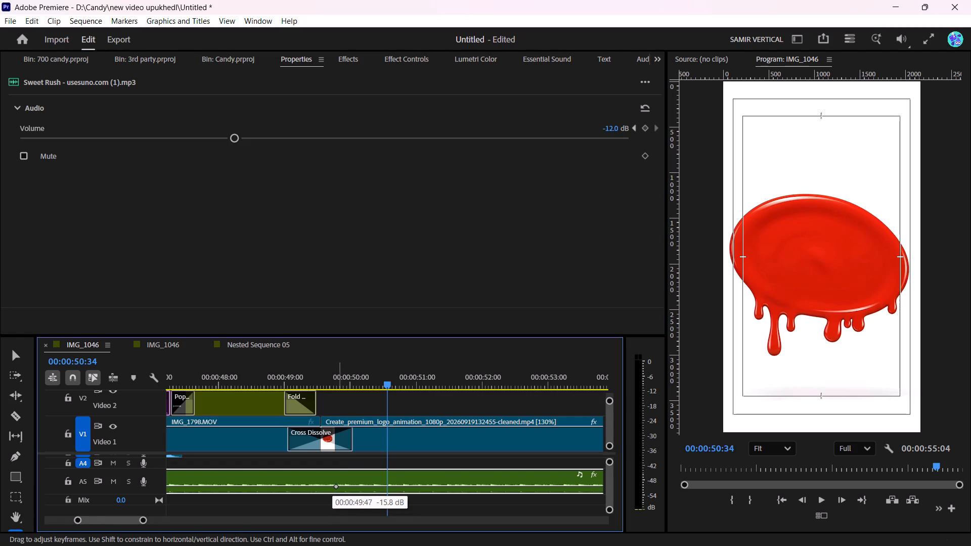
drag(339, 485, 342, 485)
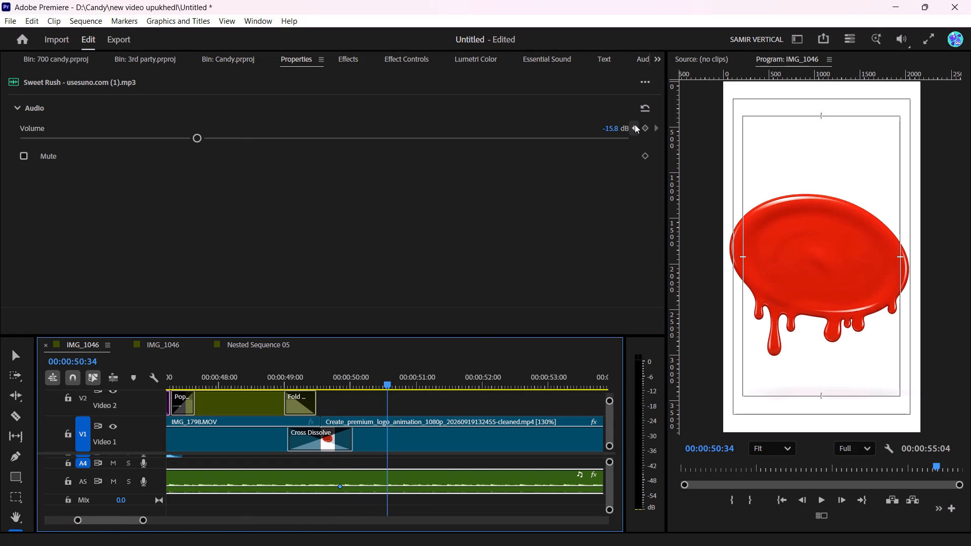
click(635, 124)
key(space)
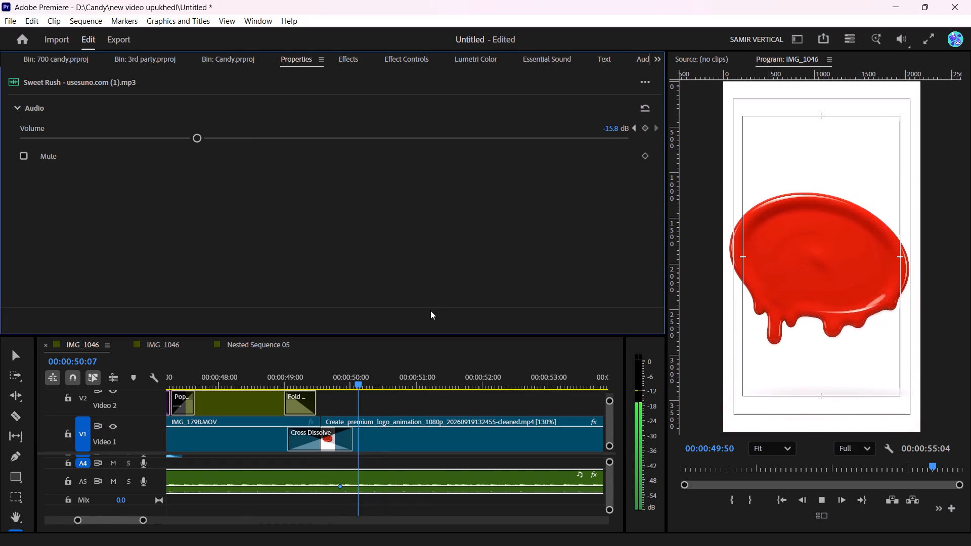
key(space)
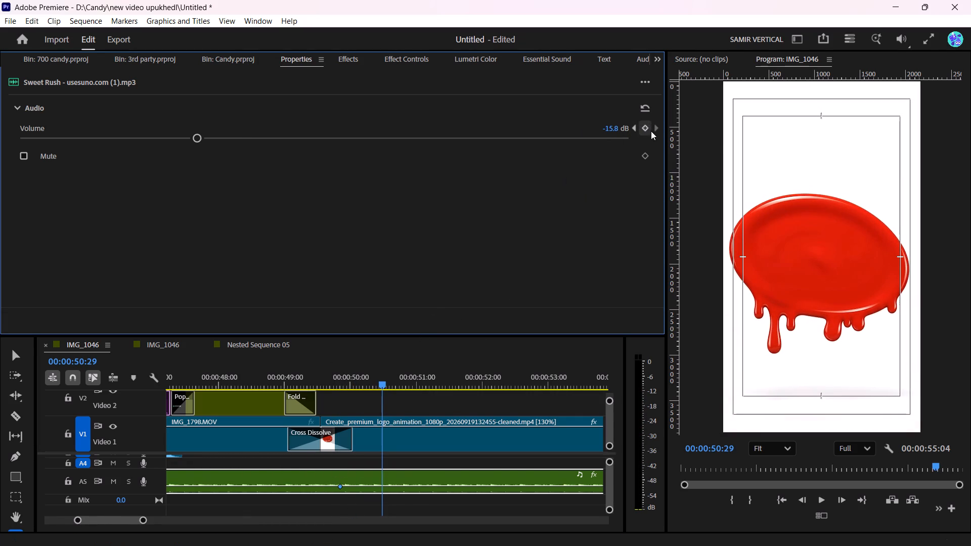
Set the music's volume keyframe at 00:00:49:50 to -13.5 dB and listen to the passage.
click(638, 125)
click(614, 127)
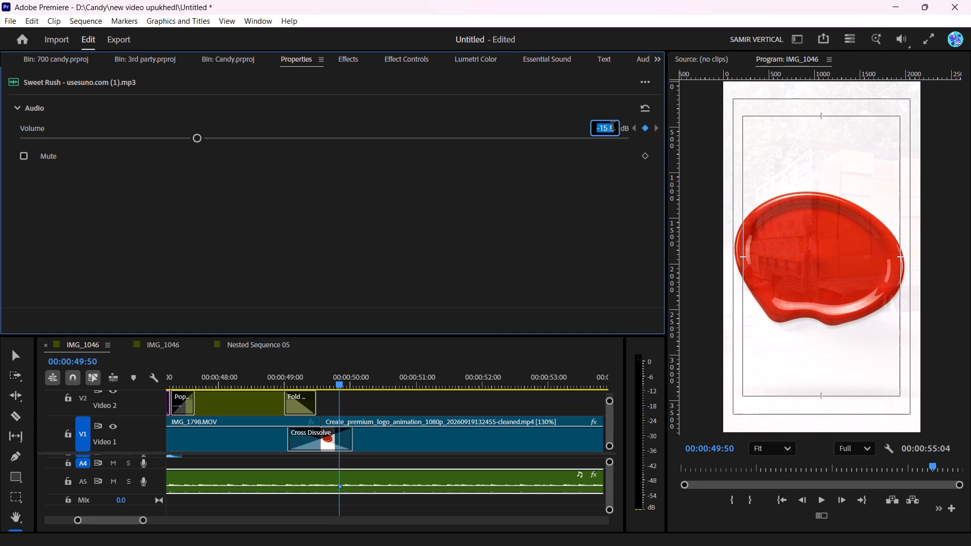
key(minus)
text(13.5)
key(Return)
key(space)
key(space)
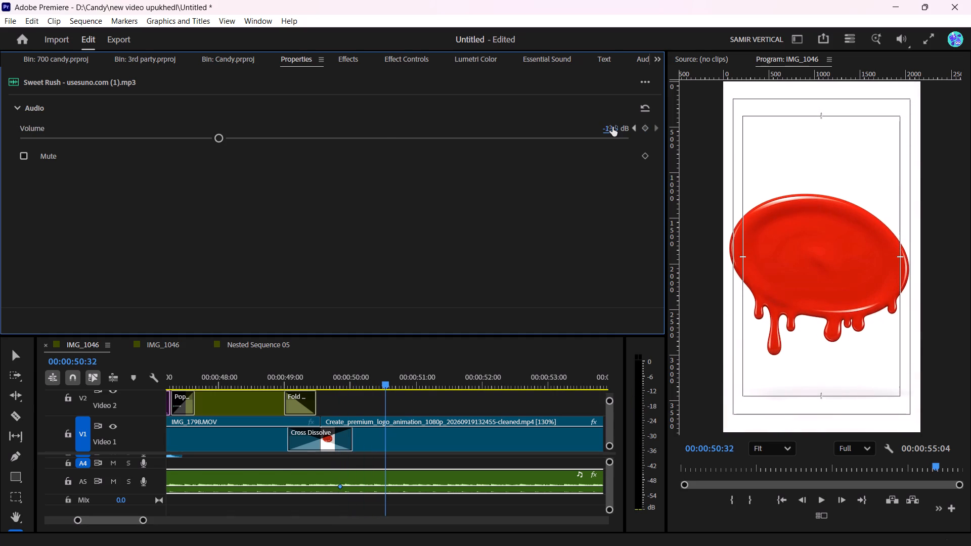
Keyframe the music volume at 00:00:50:32 and raise it to 0 dB at 00:00:50:38, under the logo animation.
click(612, 127)
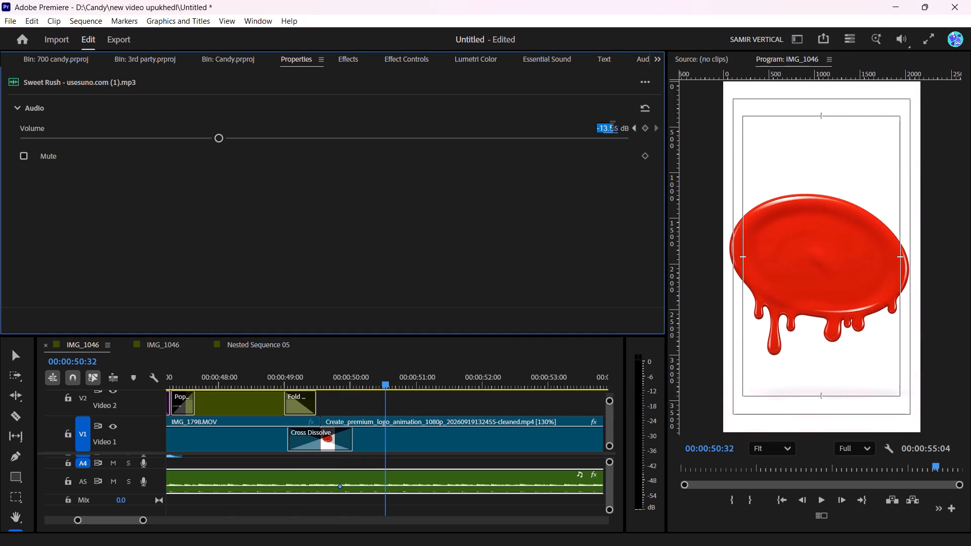
drag(386, 384, 393, 385)
click(611, 129)
key(0)
key(Return)
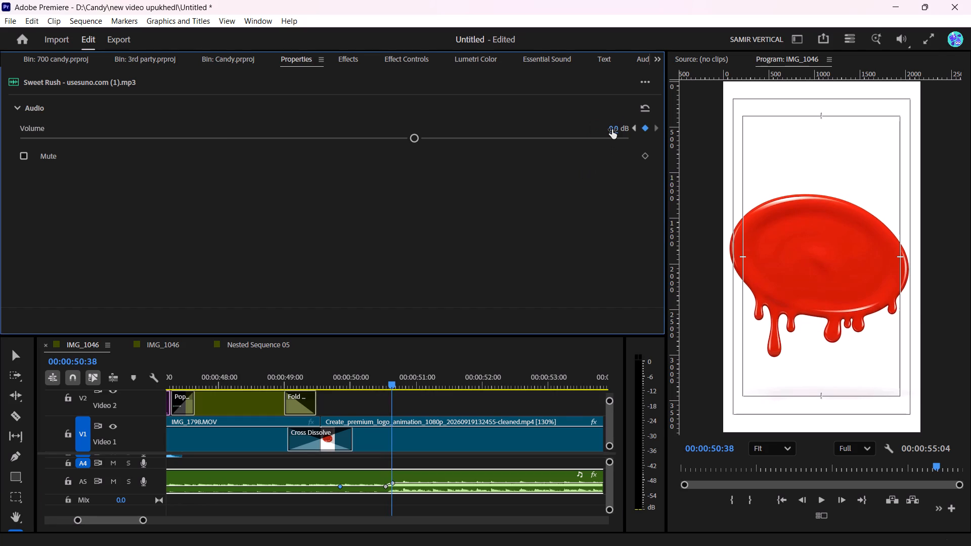
Play the logo-animation ending, and play the video from its beginning, to check the music level.
key(space)
key(space)
click(524, 427)
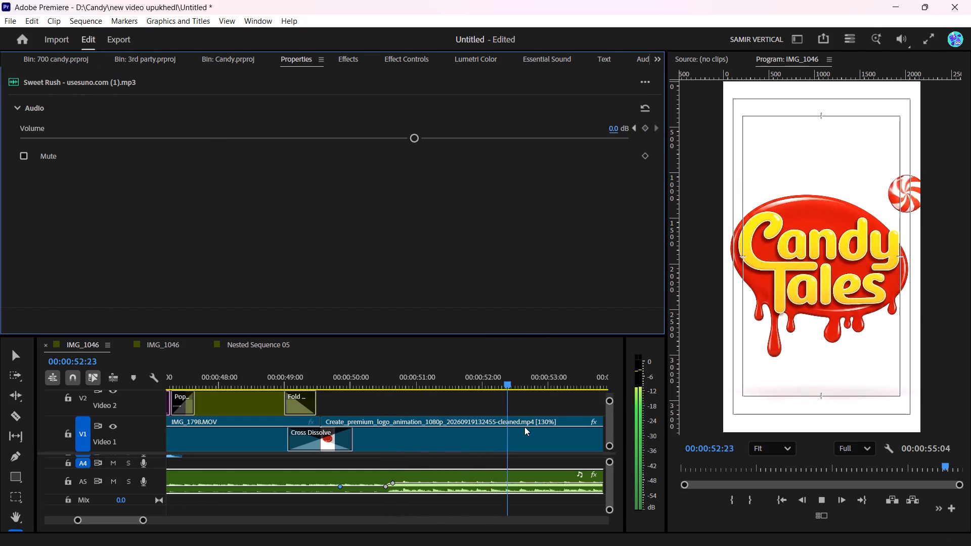
key(backslash)
drag(372, 373, 39, 410)
key(space)
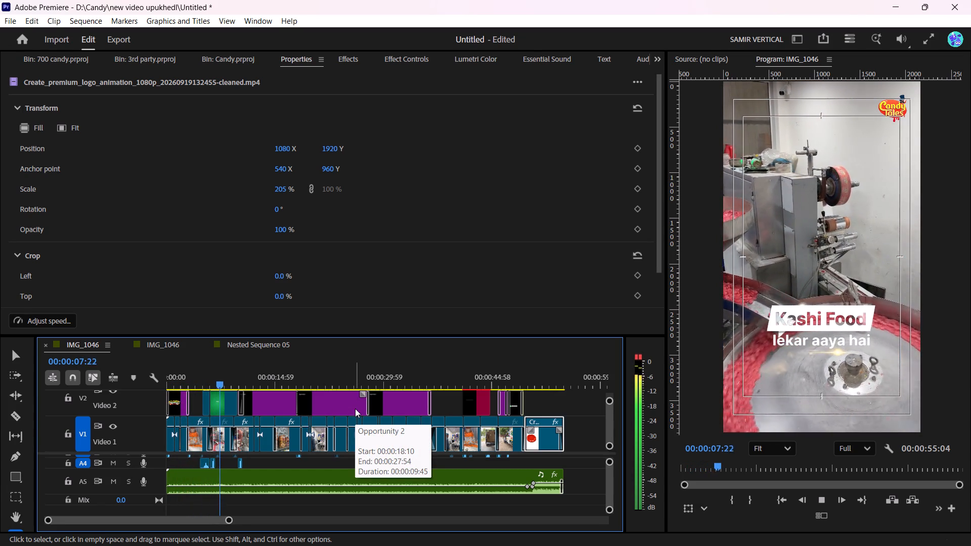
key(space)
Add a short fade-in transition to the start of the short Kashi Food clip on V2 at about 00:00:05:00 and play it.
alt+scroll(247, 409, up, 4)
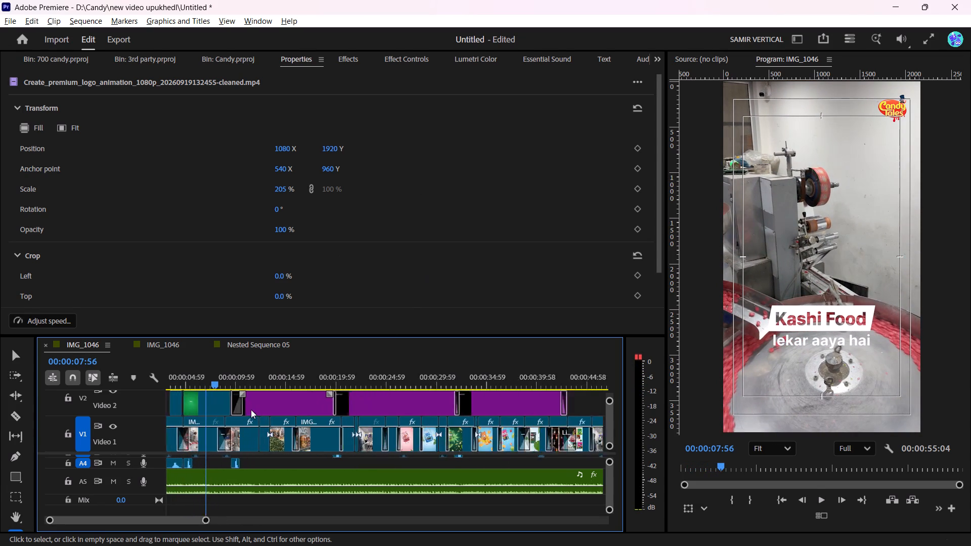
alt+scroll(251, 409, up, 19)
alt+scroll(289, 445, up, 9)
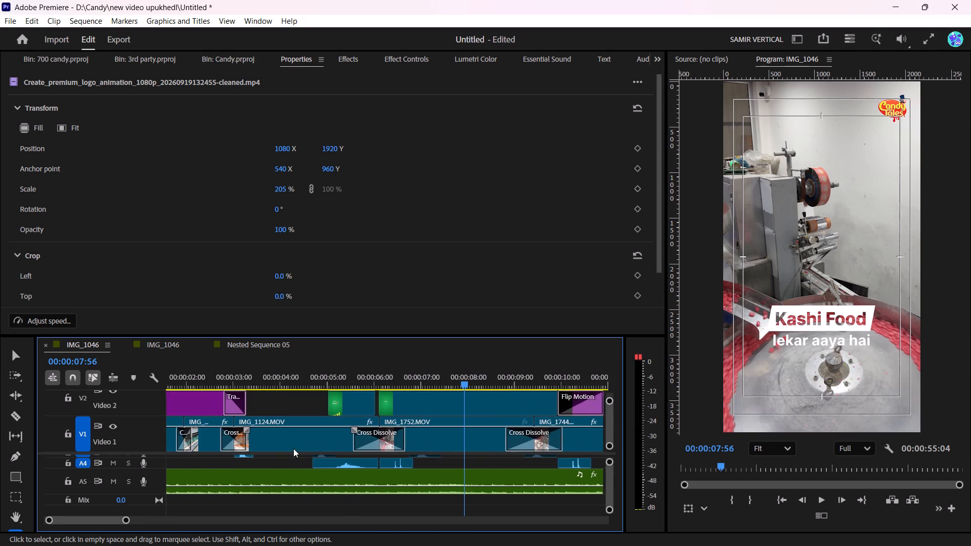
alt+scroll(293, 448, up, 1)
ctrl+scroll(356, 445, down, 4)
drag(303, 370, 284, 363)
ctrl+scroll(326, 410, up, 3)
drag(376, 426, 382, 424)
click(358, 373)
key(space)
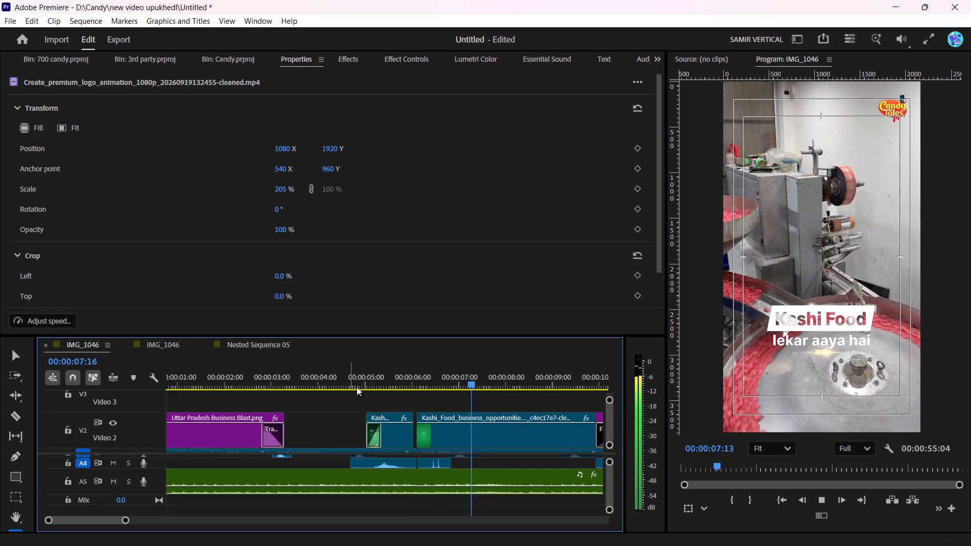
key(space)
Play up to the short Kashi Food clip and move it to start at about 00:00:04:40, shifting its A4 sound effect earlier too.
click(314, 364)
key(space)
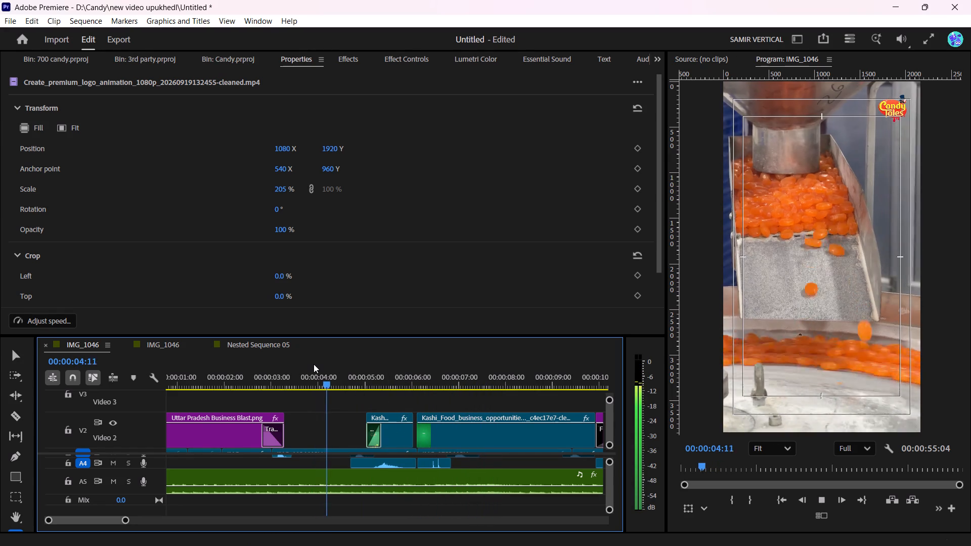
key(space)
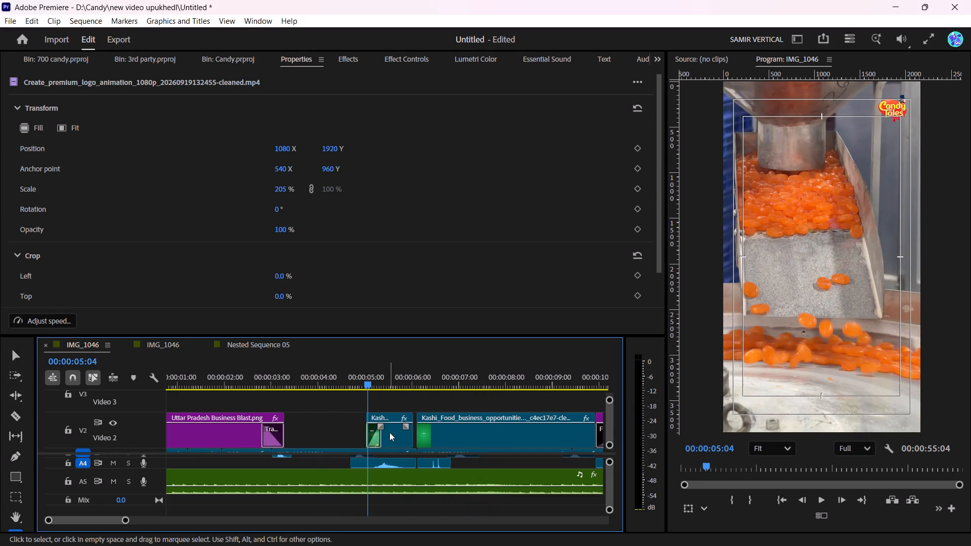
drag(389, 432, 374, 433)
drag(391, 462, 390, 462)
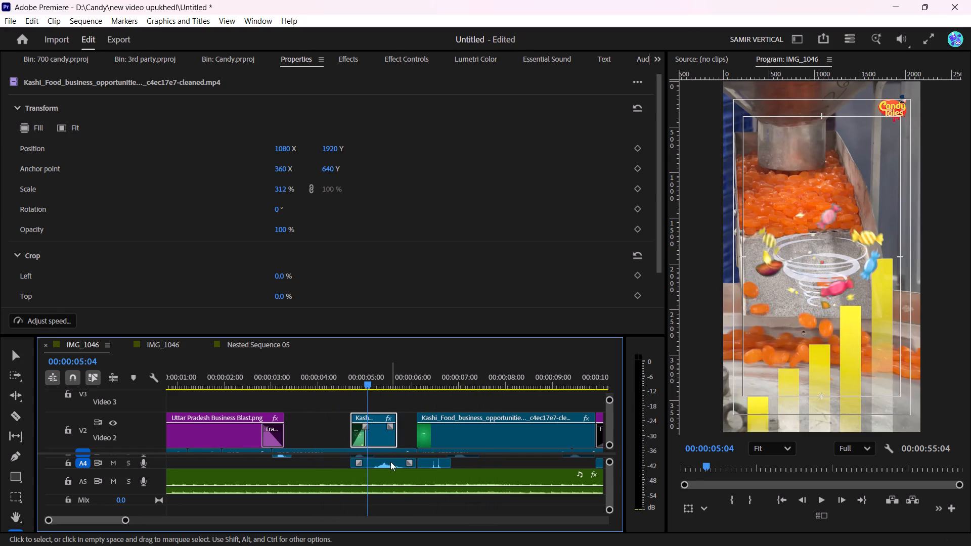
drag(390, 462, 380, 462)
Set the short Kashi Food clip's speed to 80% with Optical flow time interpolation and play it back.
click(376, 441)
key(ctrl+r)
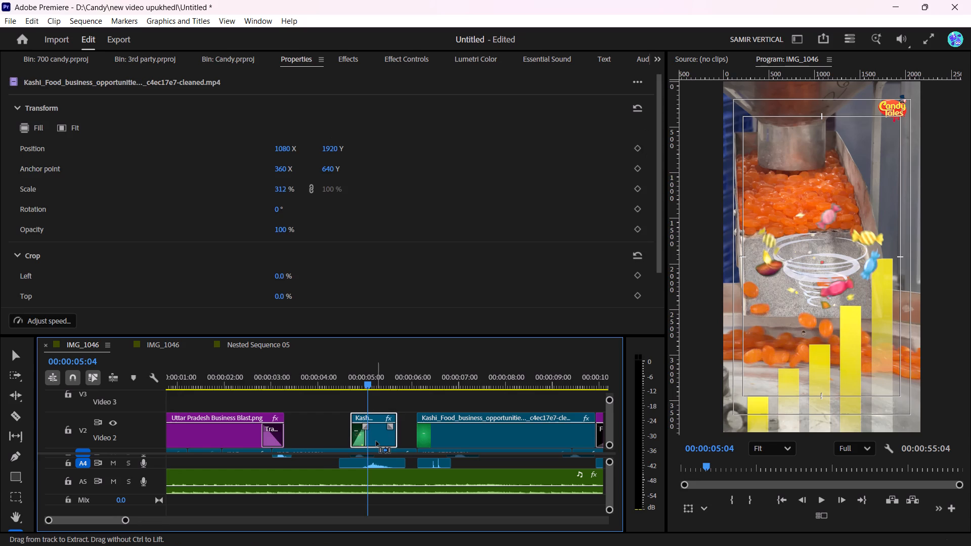
text(80)
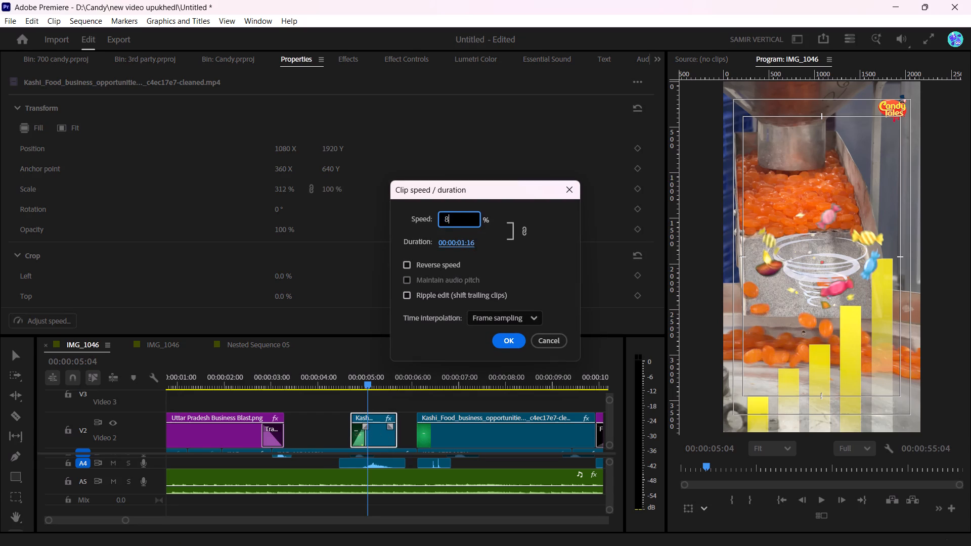
click(504, 321)
click(524, 369)
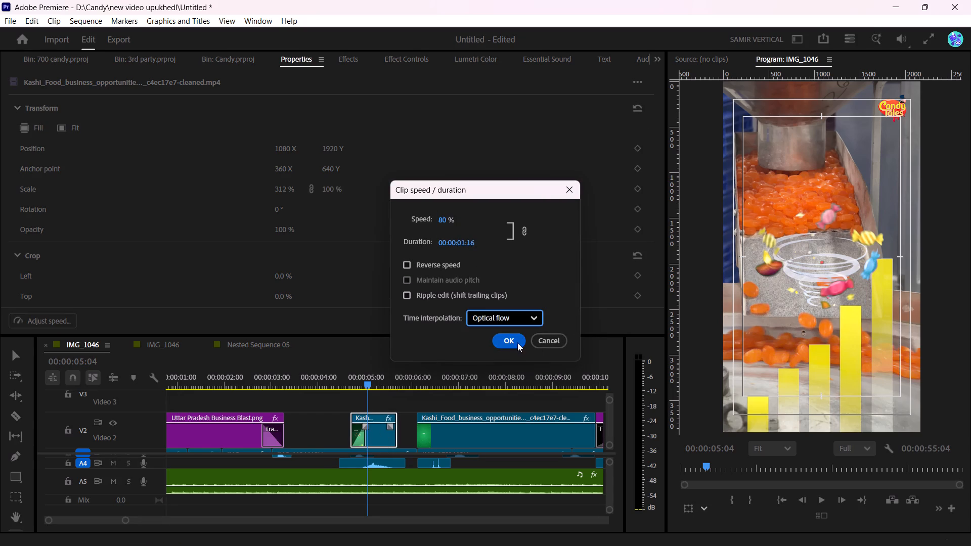
click(514, 341)
click(341, 379)
key(space)
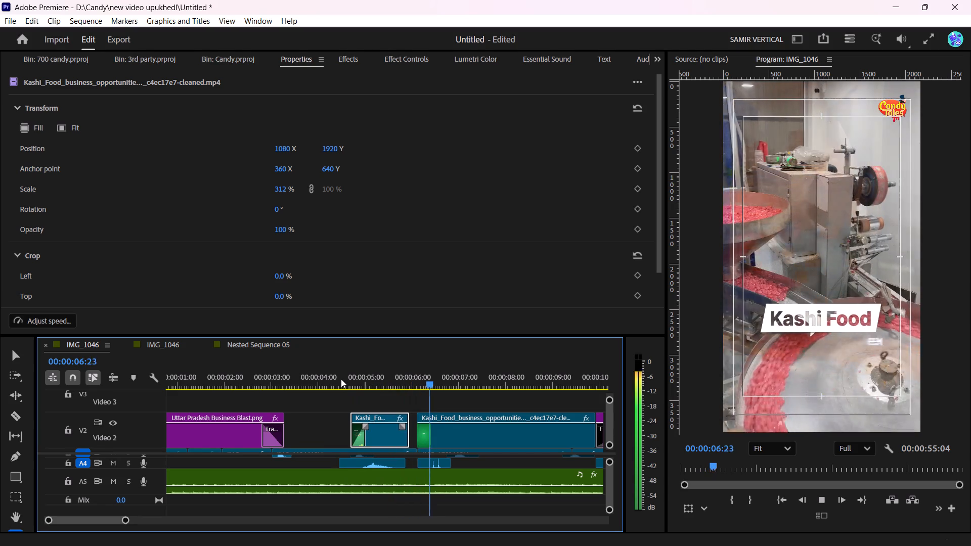
key(space)
Add a short fade-out transition to the end of the short Kashi Food clip on V2.
click(400, 426)
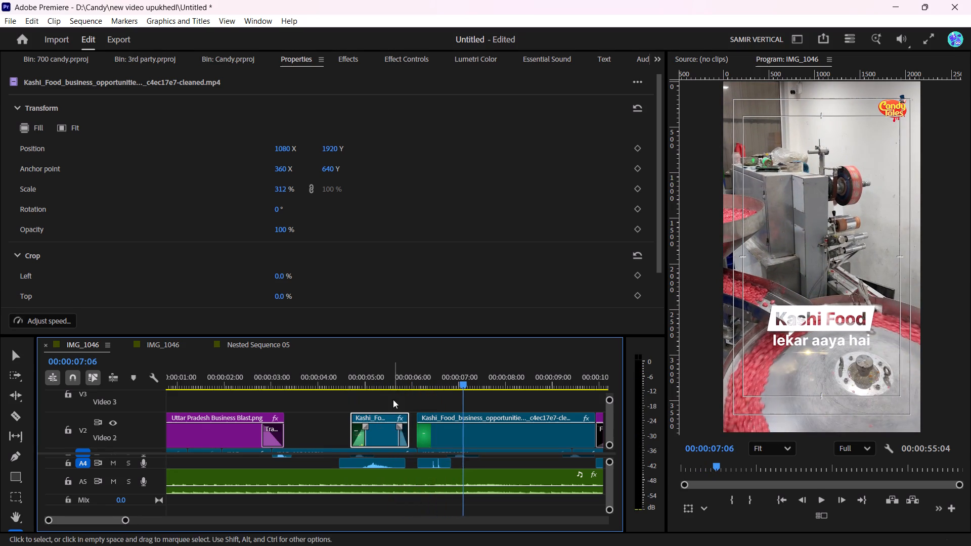
Play on from the Kashi Food clips through the Opportunity 1 and Opportunity 2 sections, checking picture and music.
click(391, 382)
key(space)
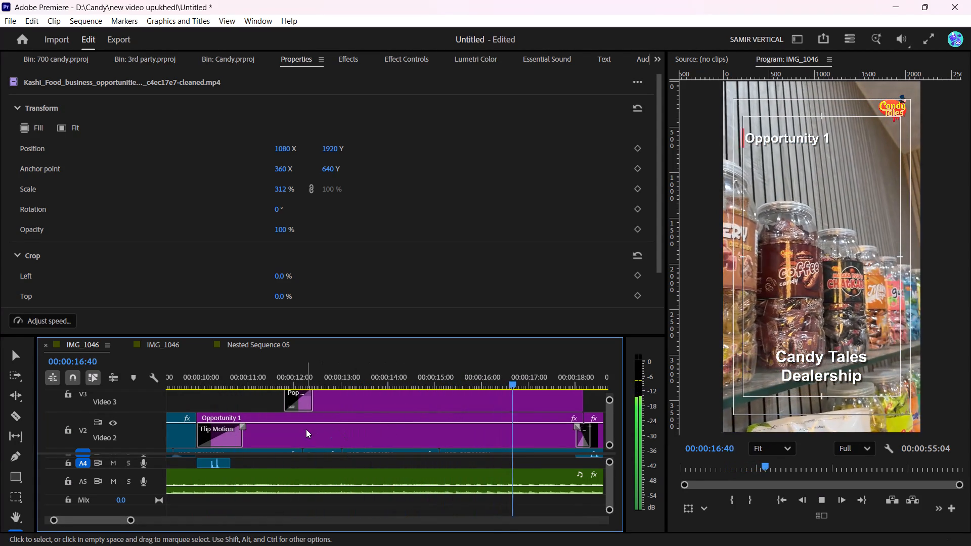
alt+scroll(402, 443, down, 7)
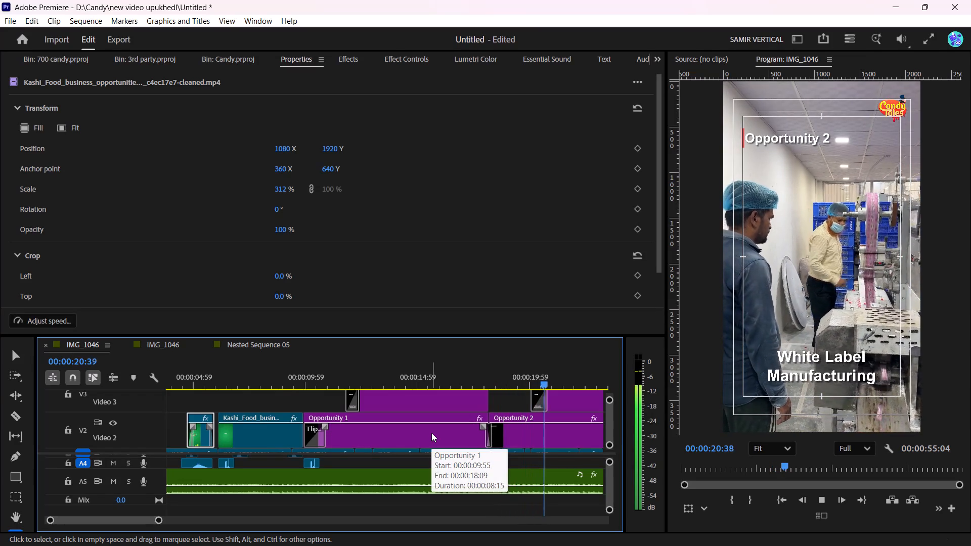
scroll(436, 428, down, 4)
alt+scroll(436, 428, down, 3)
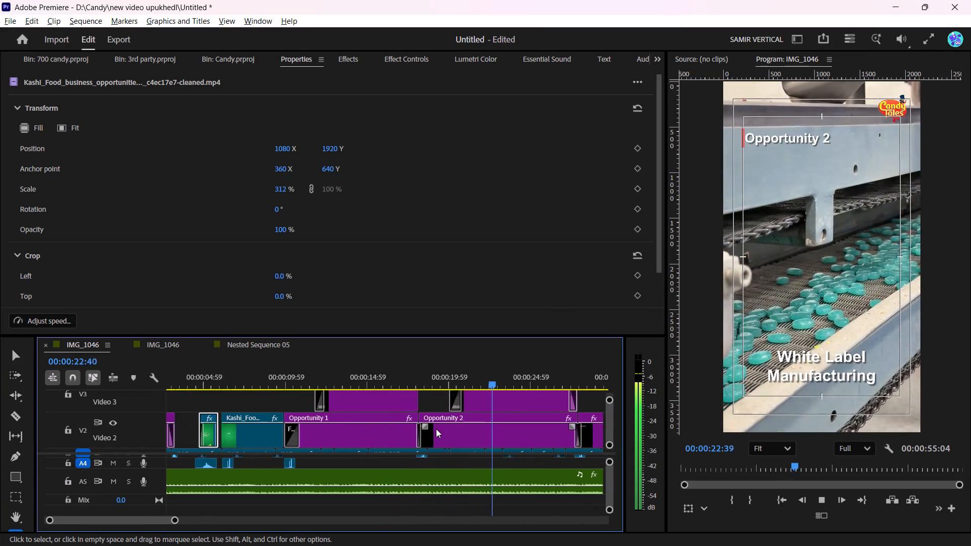
alt+scroll(436, 429, down, 4)
key(space)
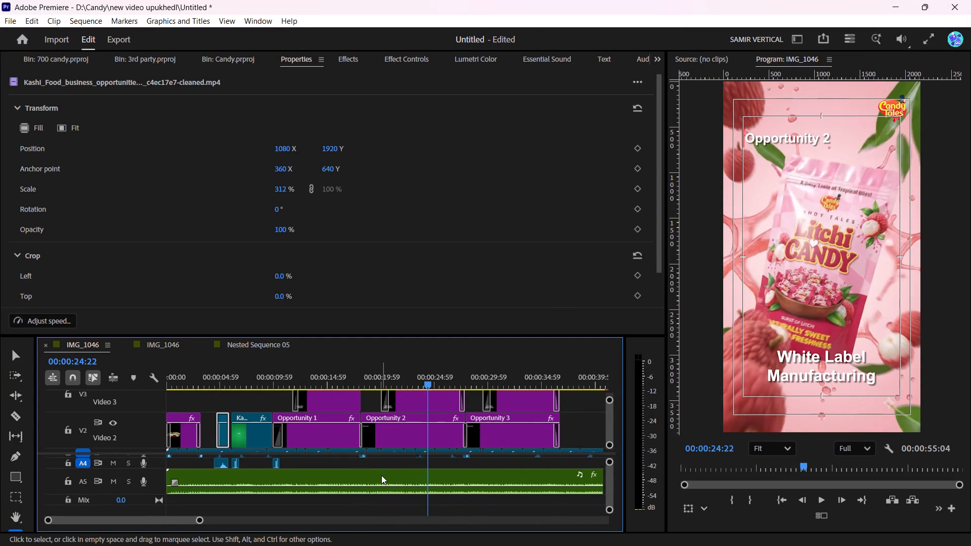
Set the Sweet Rush volume keyframe at 00:00:49:50 to -15 dB and listen to part of the Opportunity 1 section.
click(381, 475)
click(652, 126)
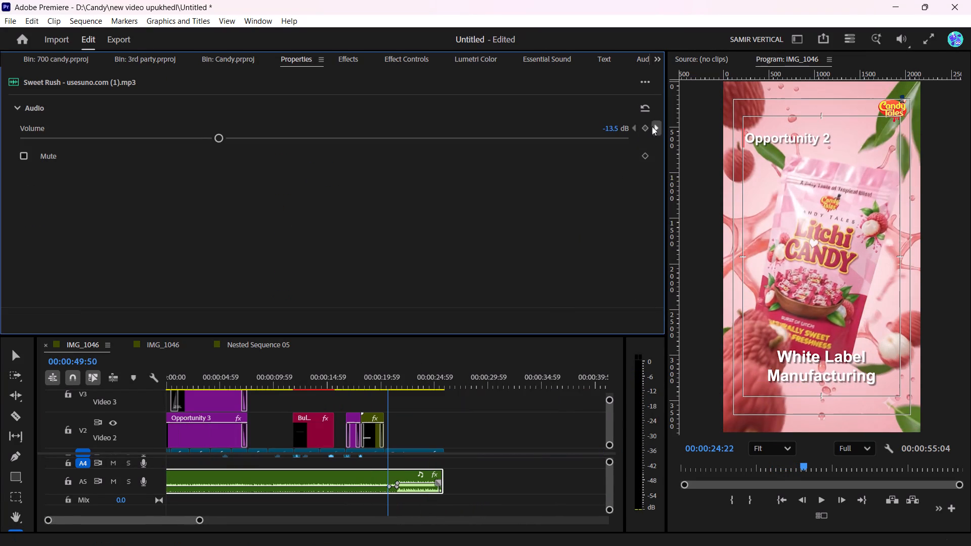
click(606, 127)
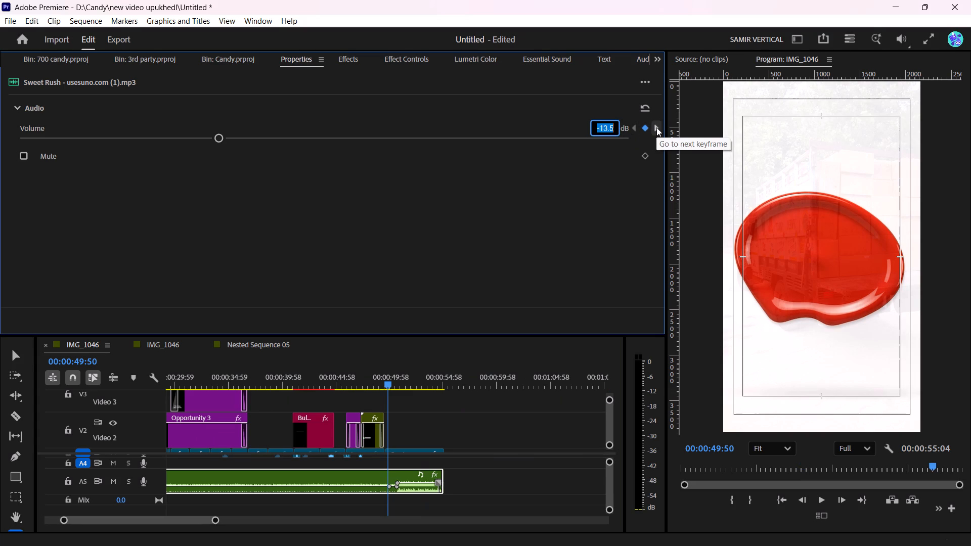
text(-15)
key(Return)
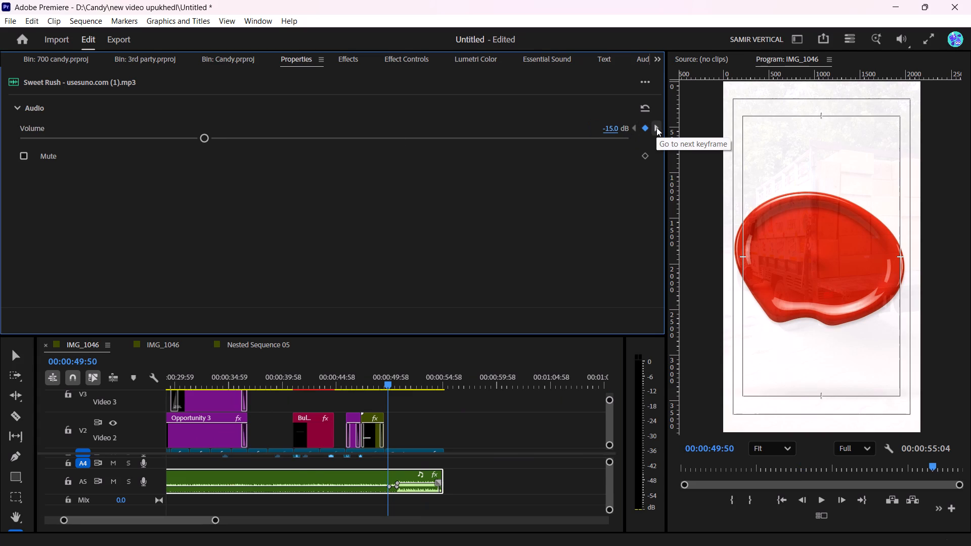
drag(291, 373, 242, 391)
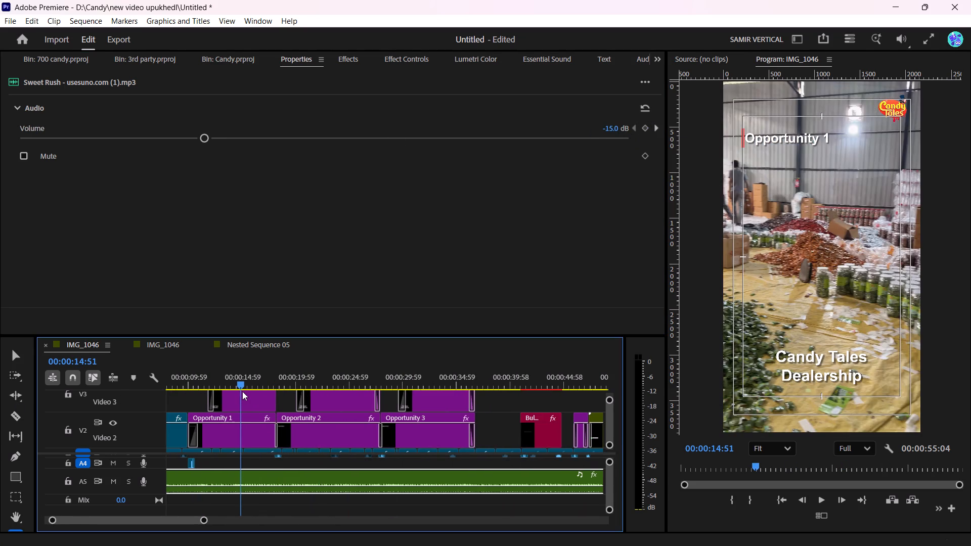
key(space)
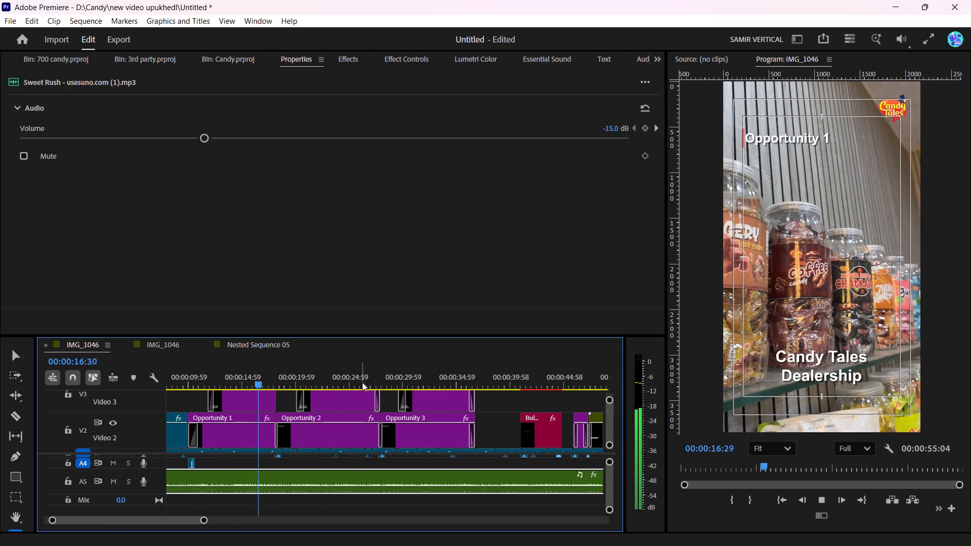
key(space)
Draw a red rectangle over the two-line Candy Tales Dealership caption, inside that caption's graphic clip on V3.
scroll(290, 415, up, 4)
click(311, 404)
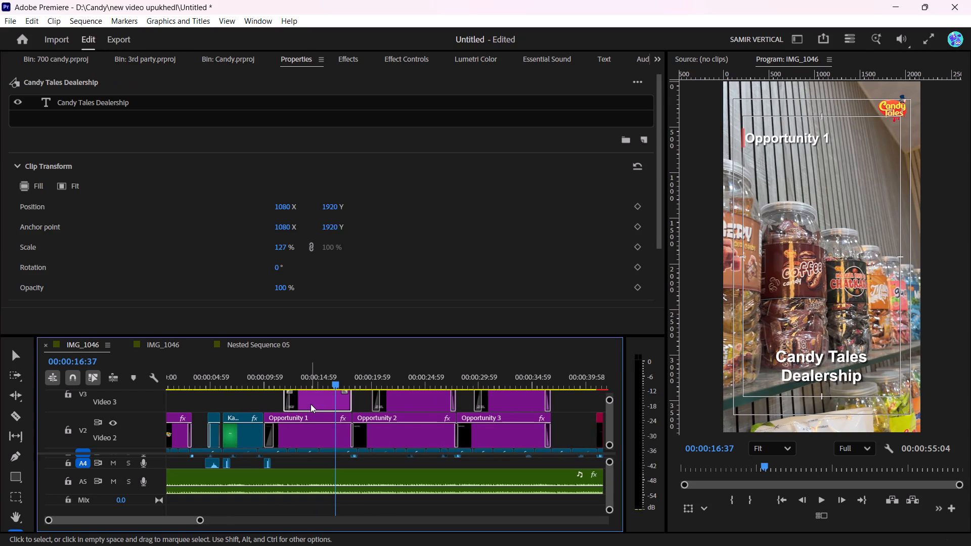
ctrl+scroll(356, 416, up, 2)
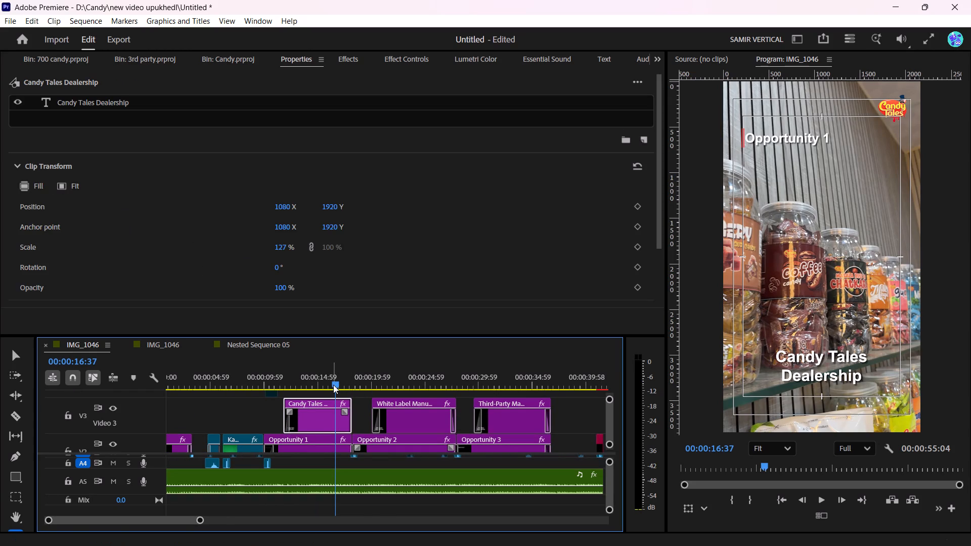
click(11, 479)
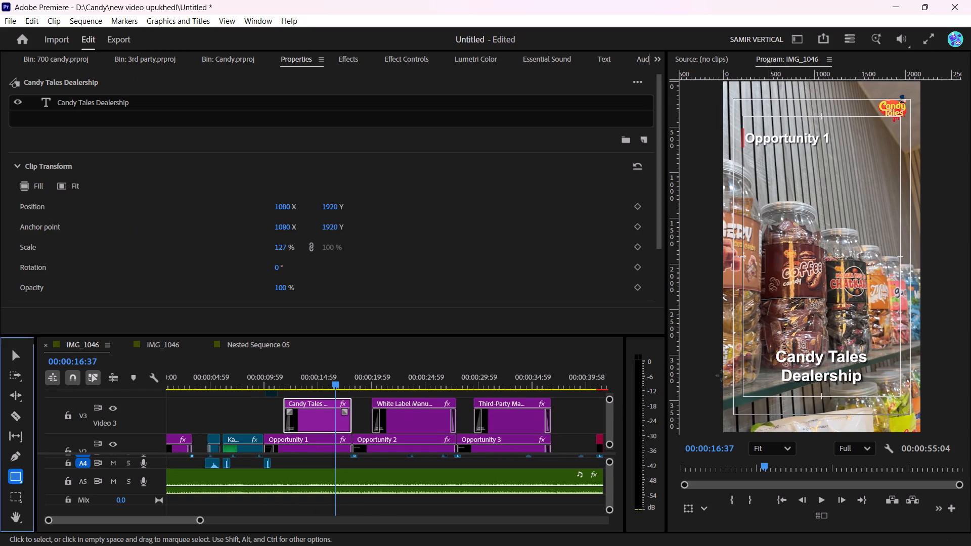
drag(771, 350, 833, 371)
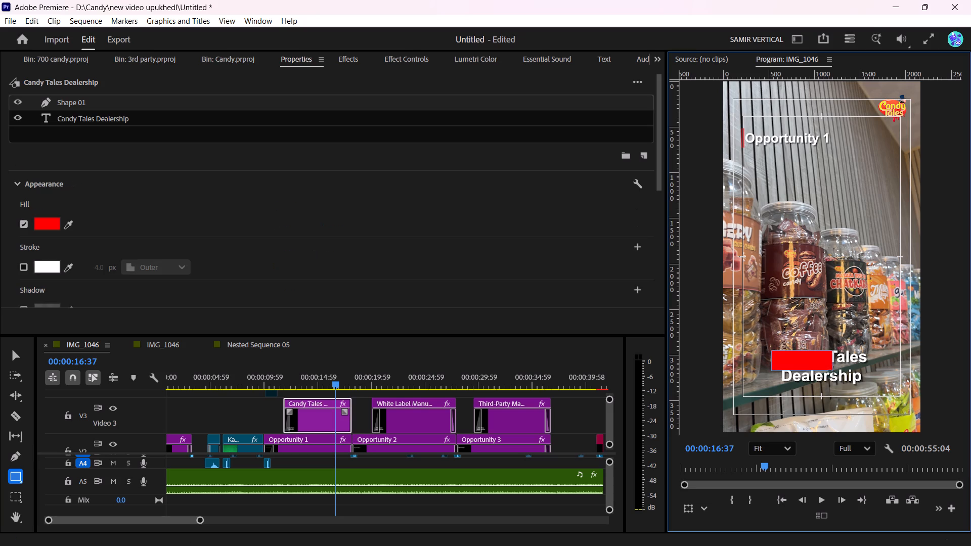
drag(833, 371, 874, 388)
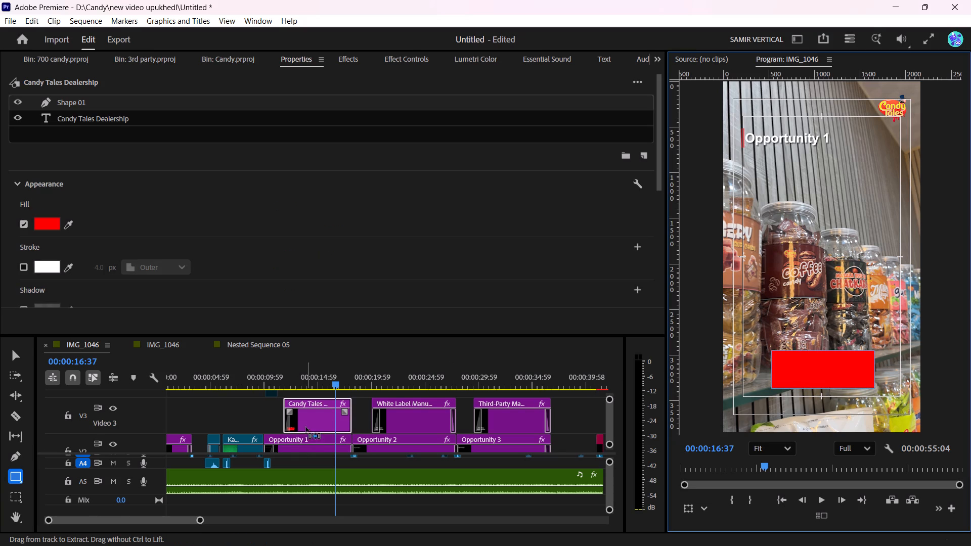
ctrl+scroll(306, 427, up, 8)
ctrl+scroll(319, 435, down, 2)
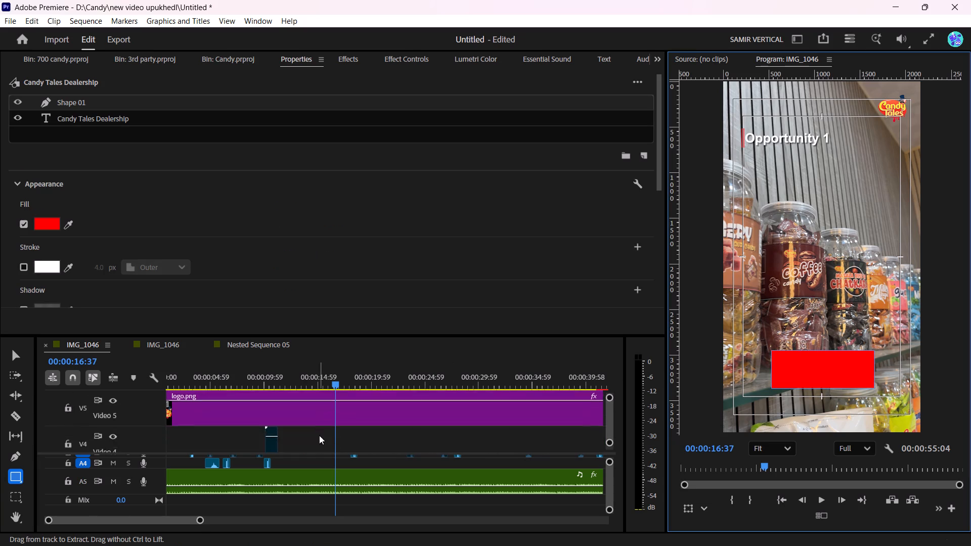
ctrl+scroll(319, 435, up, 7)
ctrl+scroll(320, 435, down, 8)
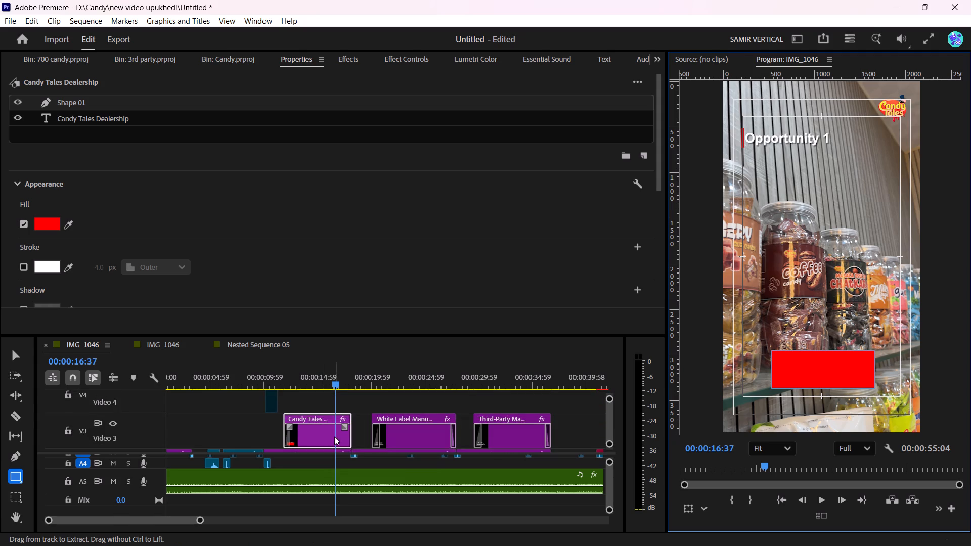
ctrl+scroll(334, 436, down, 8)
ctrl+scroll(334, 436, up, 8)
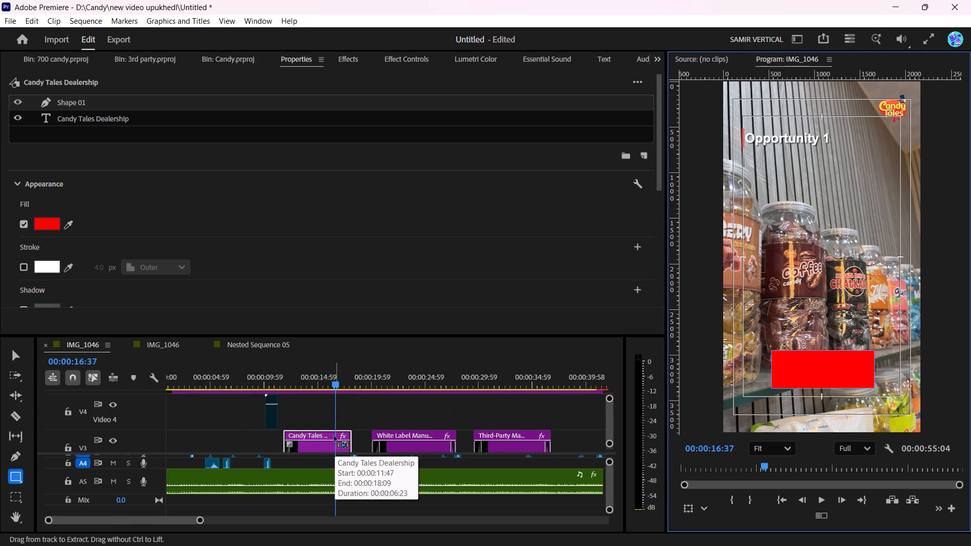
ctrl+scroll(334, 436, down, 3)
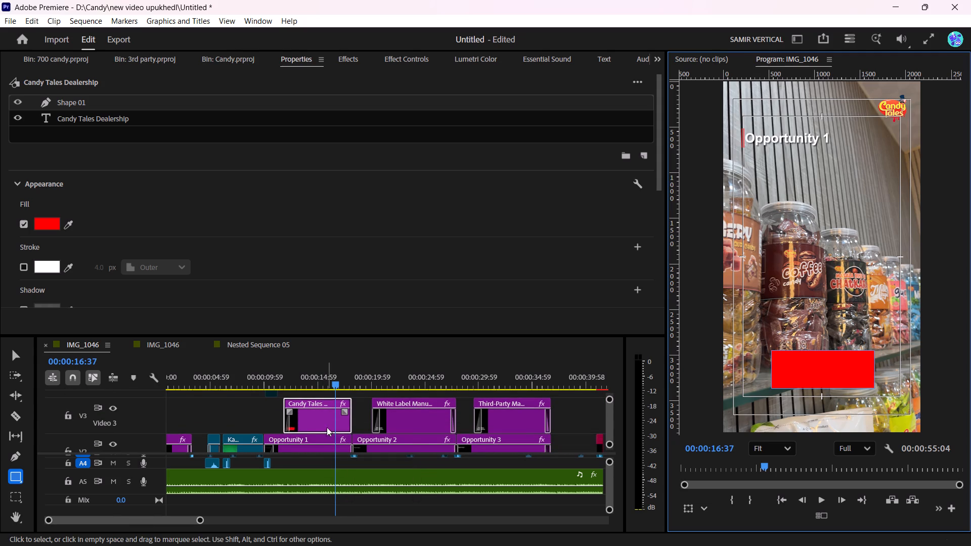
Move the Shape 01 layer beneath the Candy Tales Dealership text layer.
drag(91, 103, 82, 132)
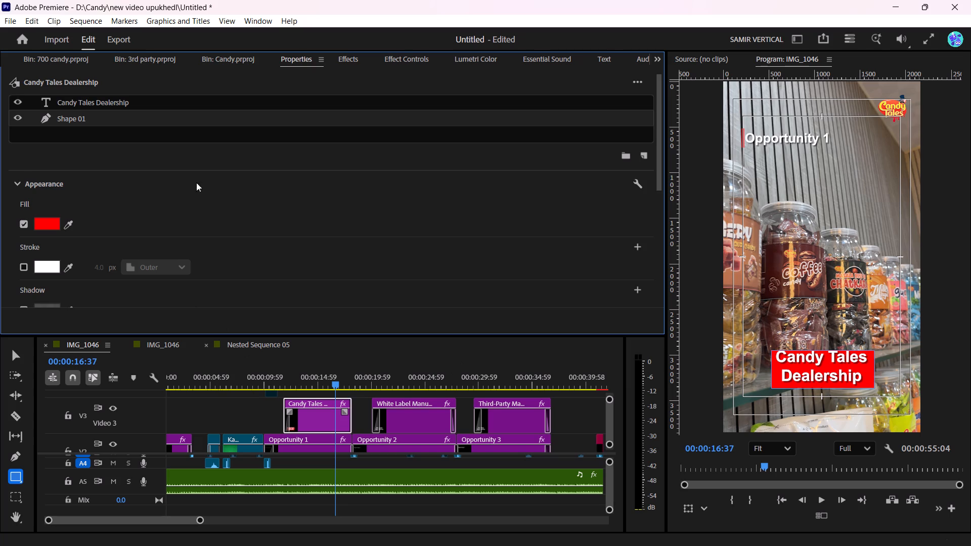
Scale the red rectangle behind the Candy Tales Dealership caption to 108%.
scroll(209, 181, down, 10)
scroll(250, 271, down, 4)
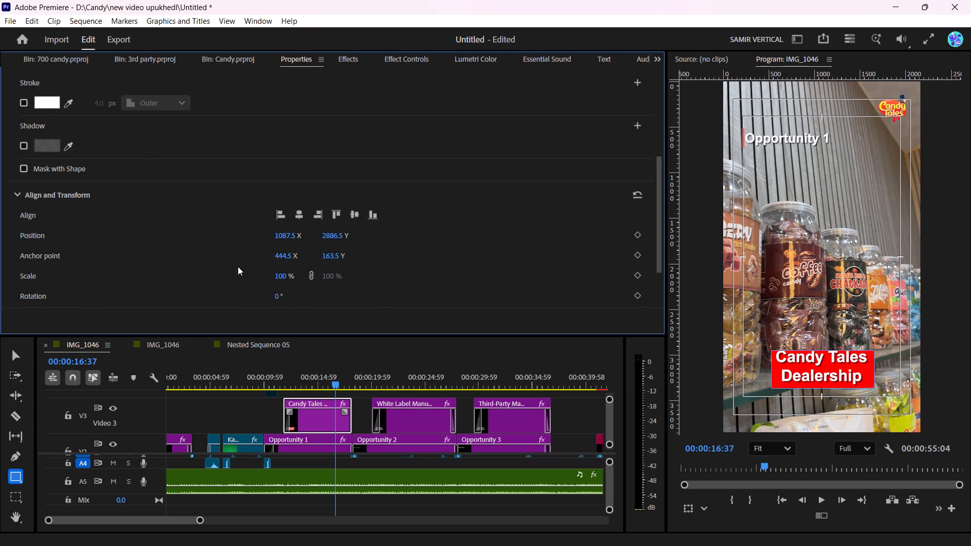
drag(286, 261, 292, 262)
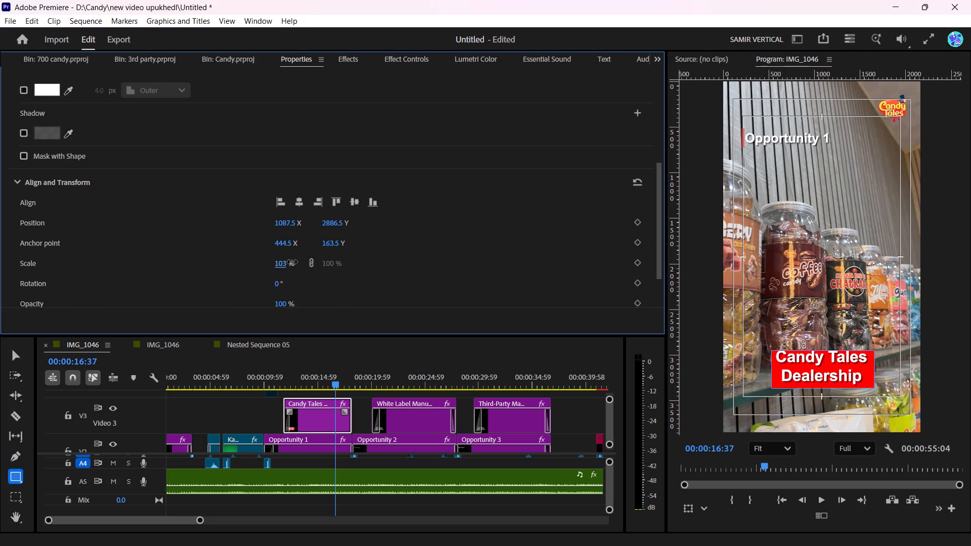
drag(292, 262, 293, 262)
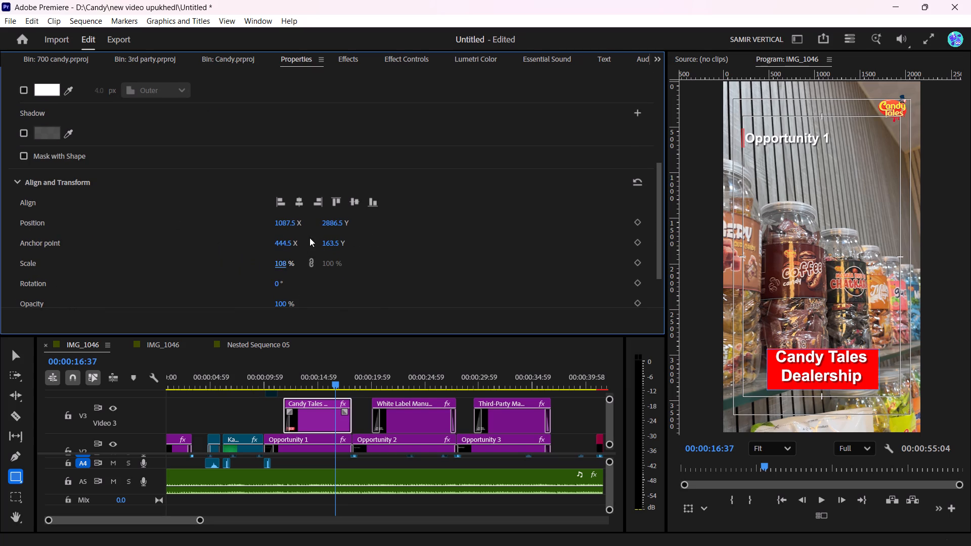
Position the red rectangle behind the Candy Tales Dealership caption at X 1079, Y 2868.
drag(335, 222, 319, 226)
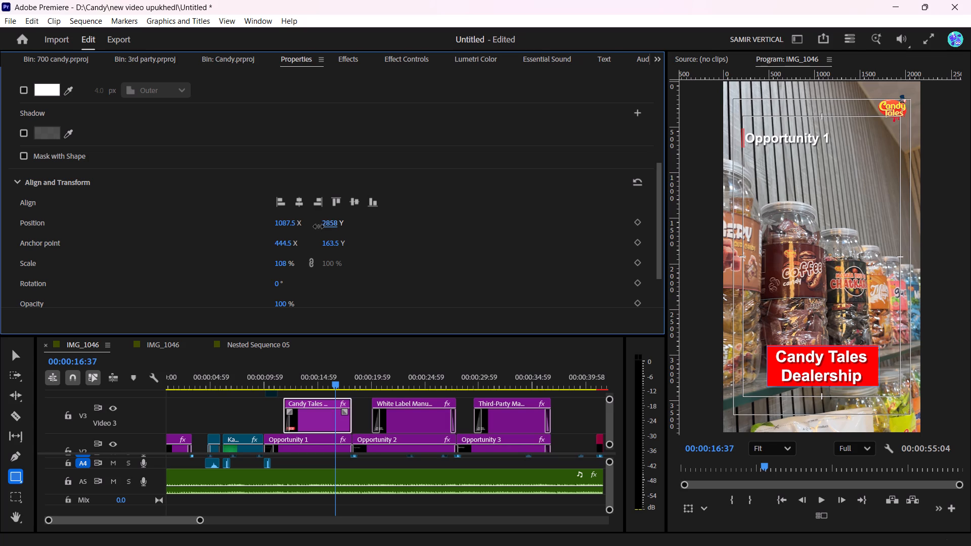
drag(319, 226, 326, 227)
drag(277, 222, 268, 222)
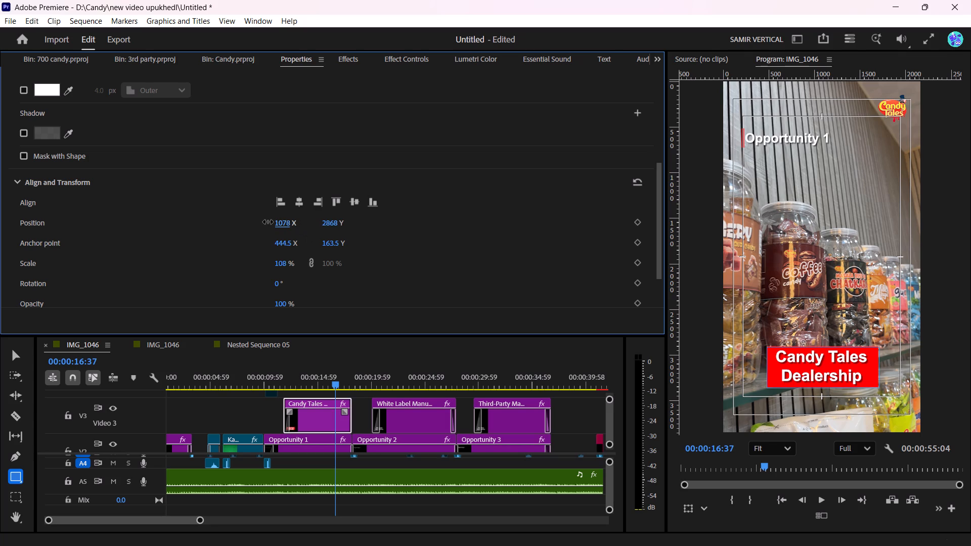
drag(268, 222, 270, 223)
Round the corners of the caption's background rectangle to a radius of about 74.
click(10, 352)
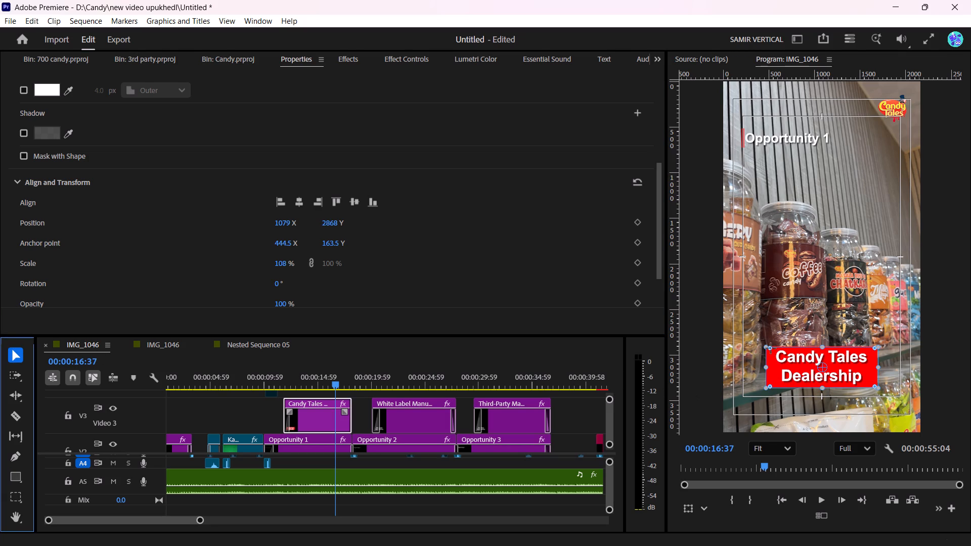
click(771, 348)
ctrl+scroll(803, 371, up, 5)
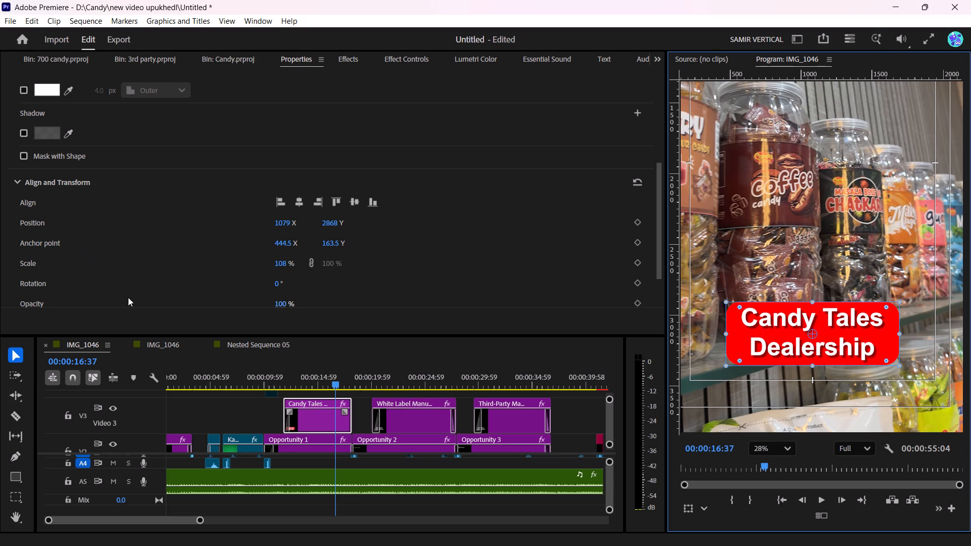
Set the background rectangle's opacity to 75%.
click(283, 304)
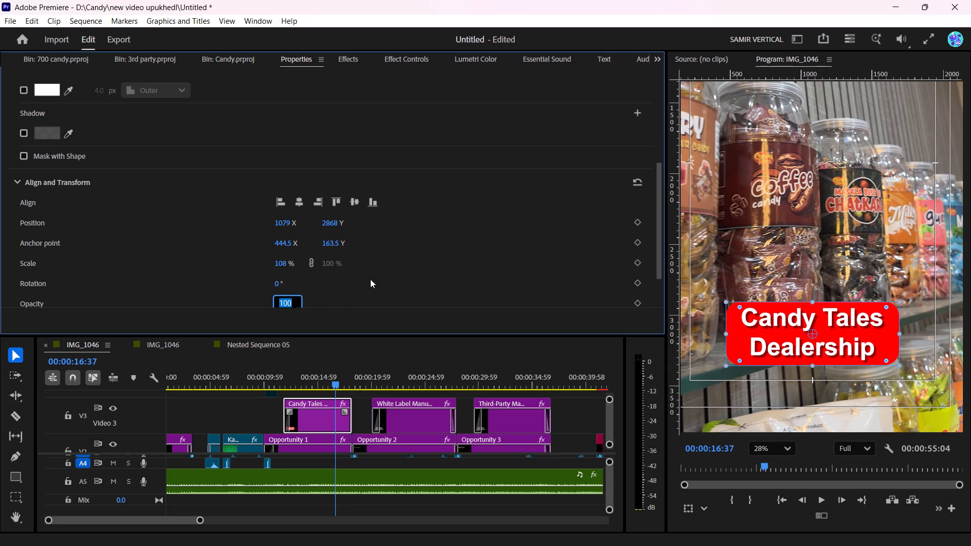
text(75)
key(Return)
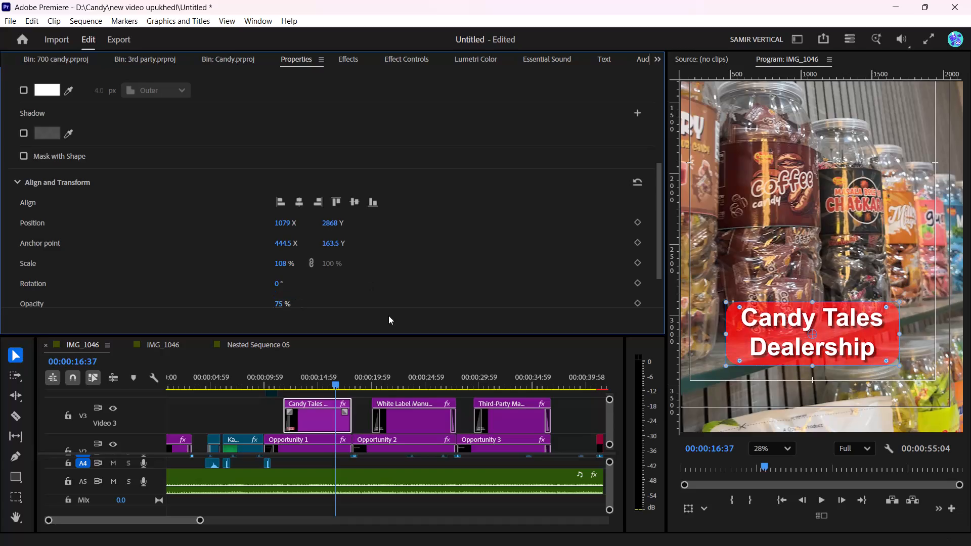
Replace the rectangle's red fill with a dark grey sampled from the candy jar footage with the eyedropper.
ctrl+scroll(343, 267, down, 2)
scroll(41, 136, up, 2)
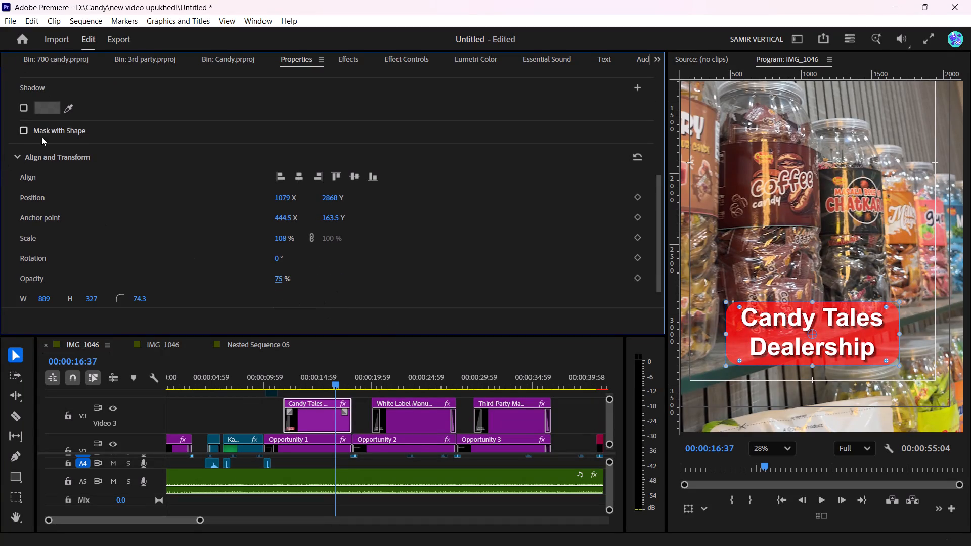
scroll(41, 136, up, 2)
scroll(128, 141, up, 3)
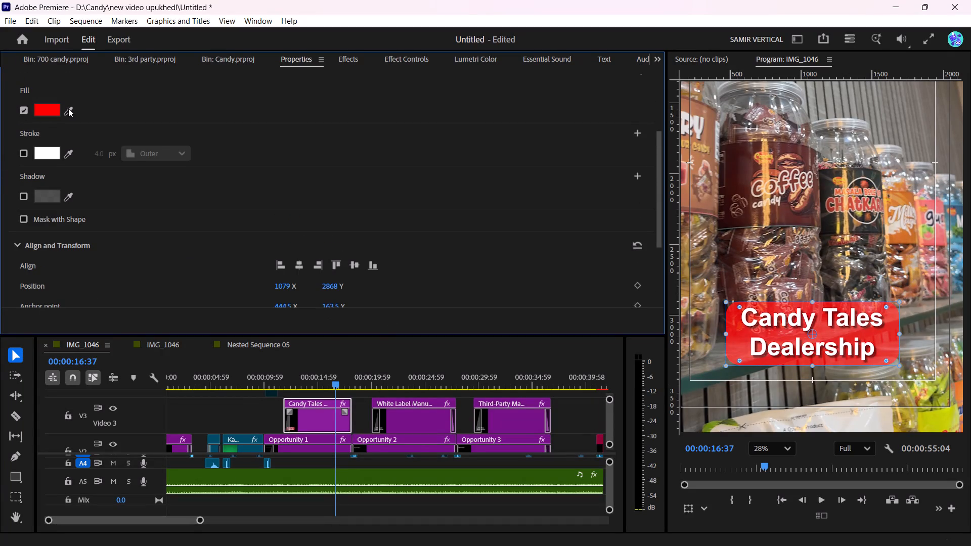
click(68, 108)
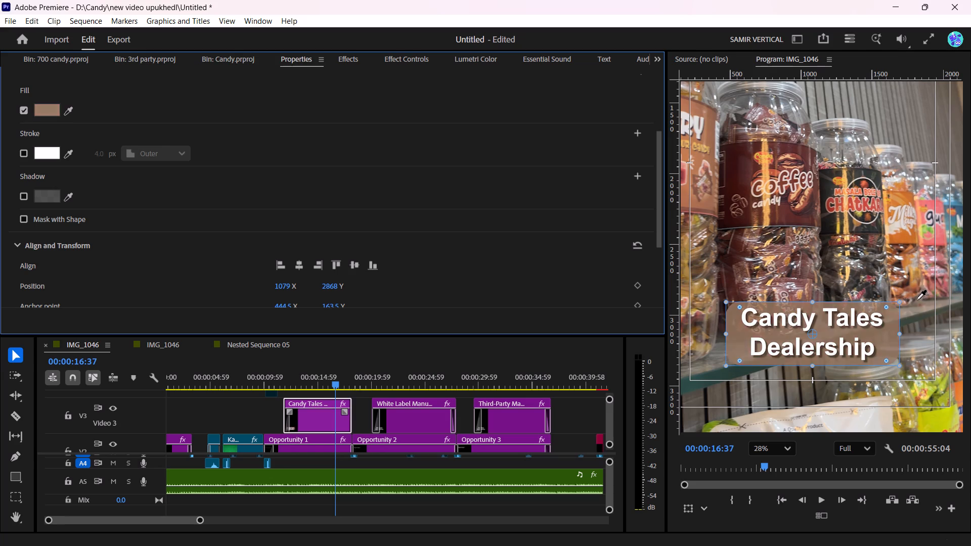
click(863, 284)
Play back the start of the Opportunity 1 section to check the Candy Tales Dealership caption with its background.
click(289, 371)
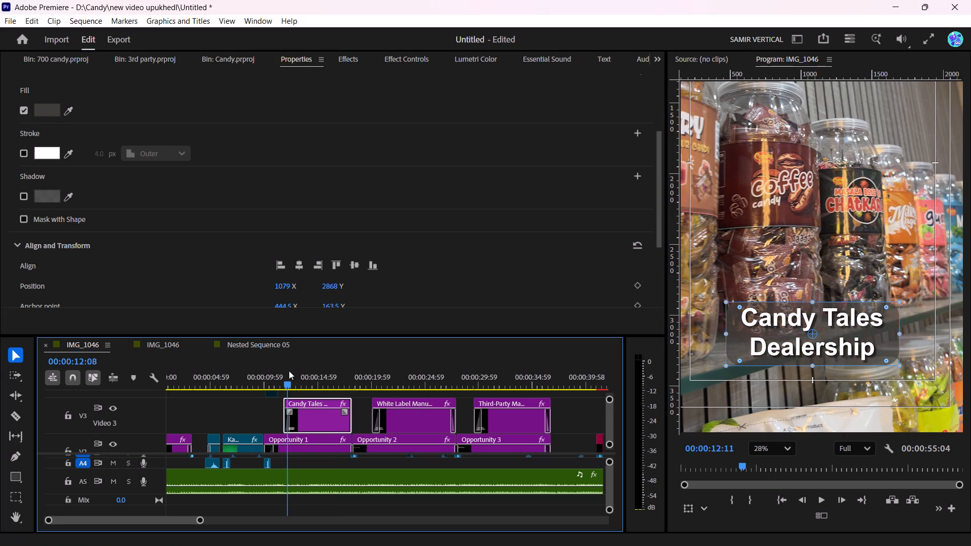
key(space)
drag(289, 385, 284, 385)
key(space)
drag(288, 380, 273, 380)
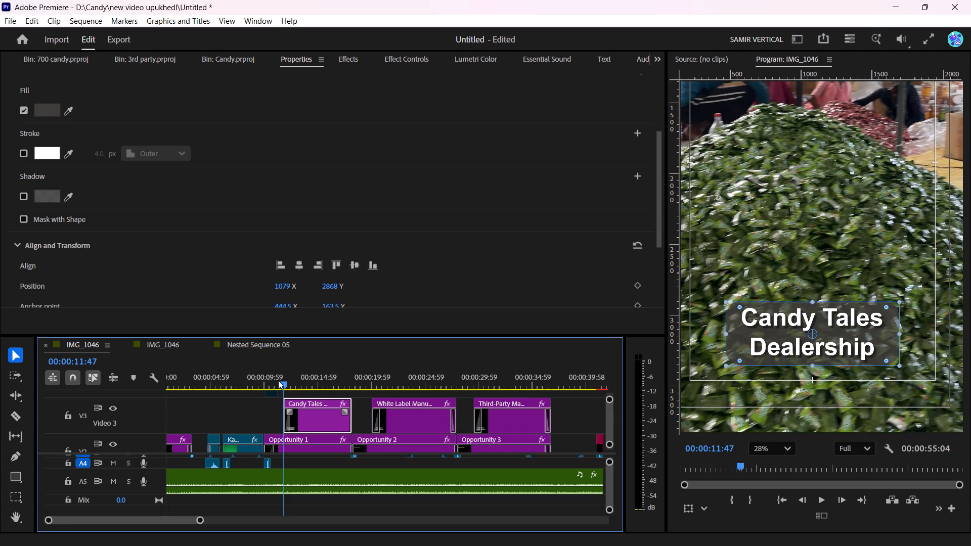
drag(283, 380, 279, 381)
drag(281, 381, 252, 384)
click(261, 384)
click(584, 408)
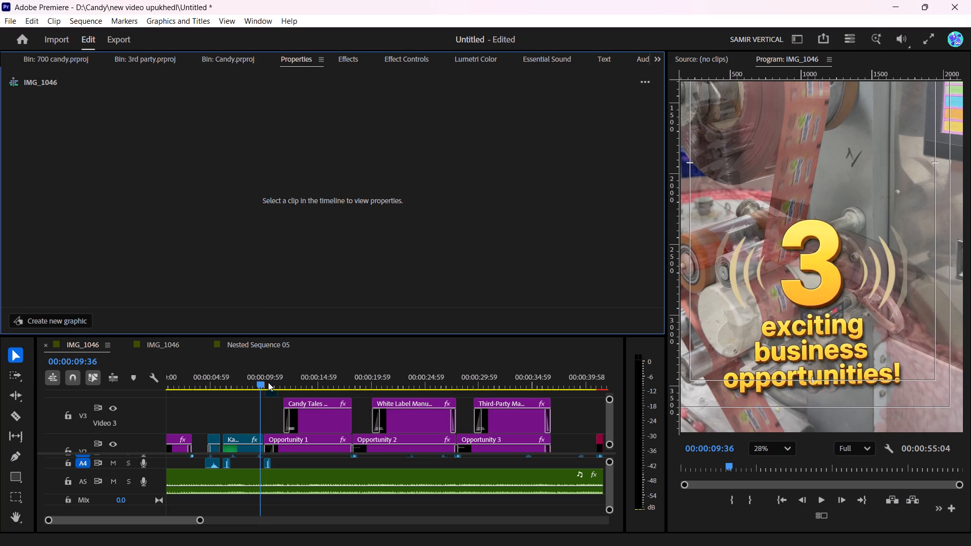
click(269, 380)
key(space)
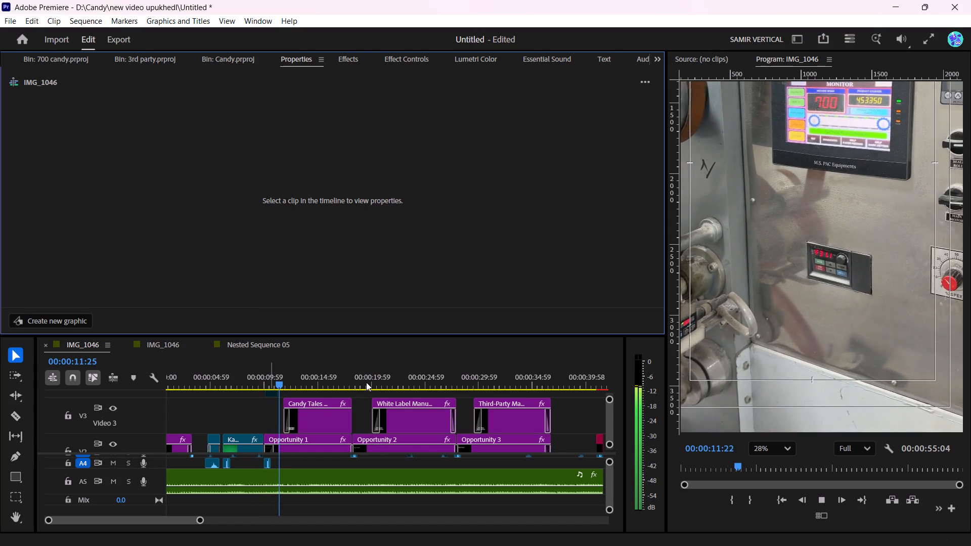
scroll(816, 321, down, 9)
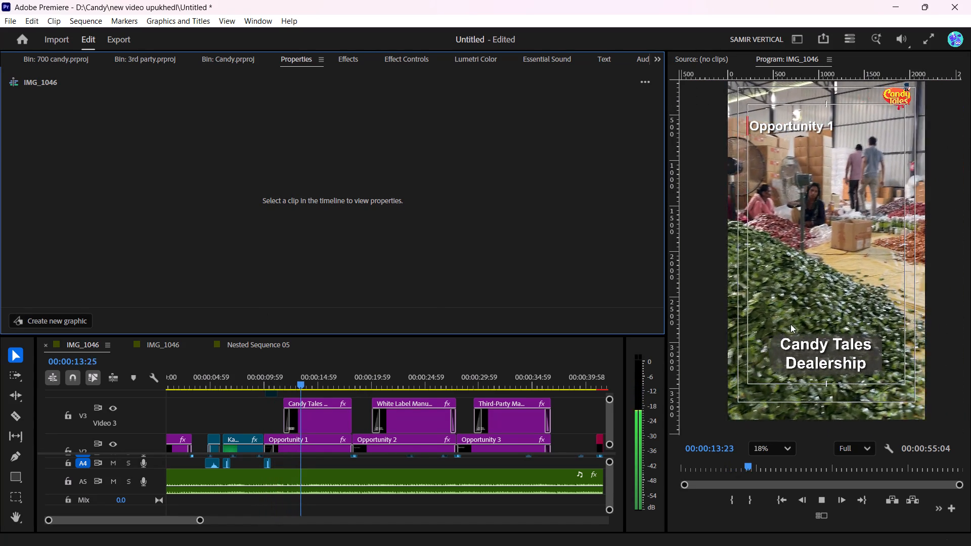
key(space)
Copy the Shape 01 layer from the Candy Tales Dealership graphic into the White Label Manufacturing graphic on V3.
click(304, 413)
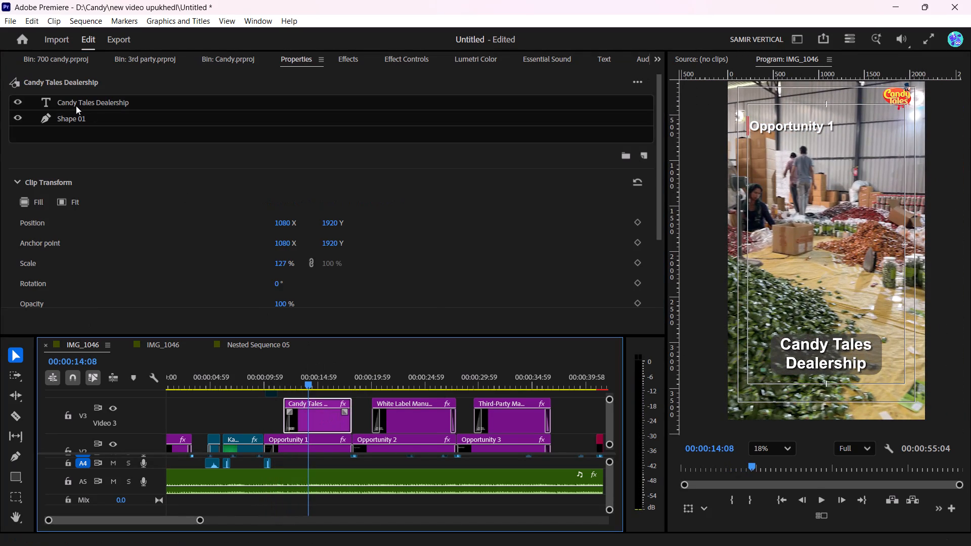
click(69, 121)
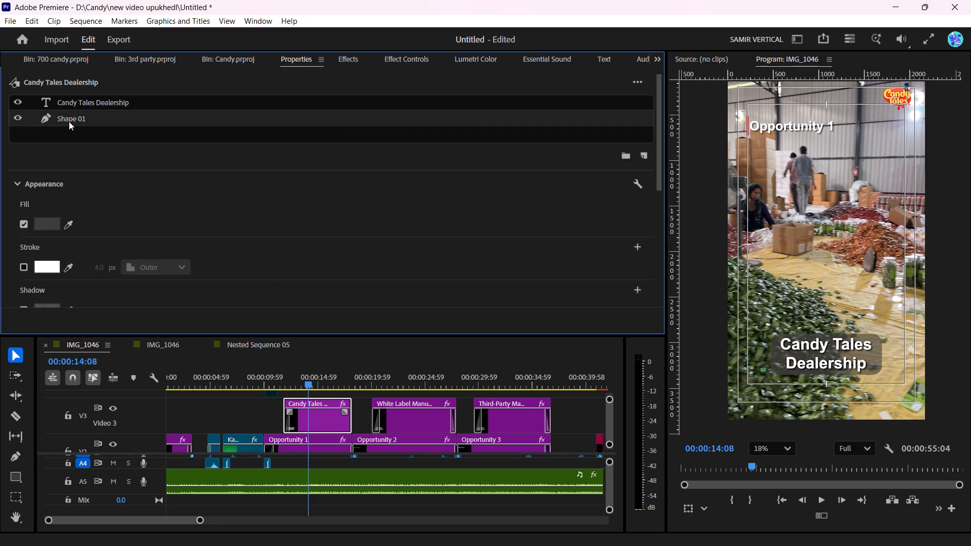
key(ctrl+c)
click(410, 420)
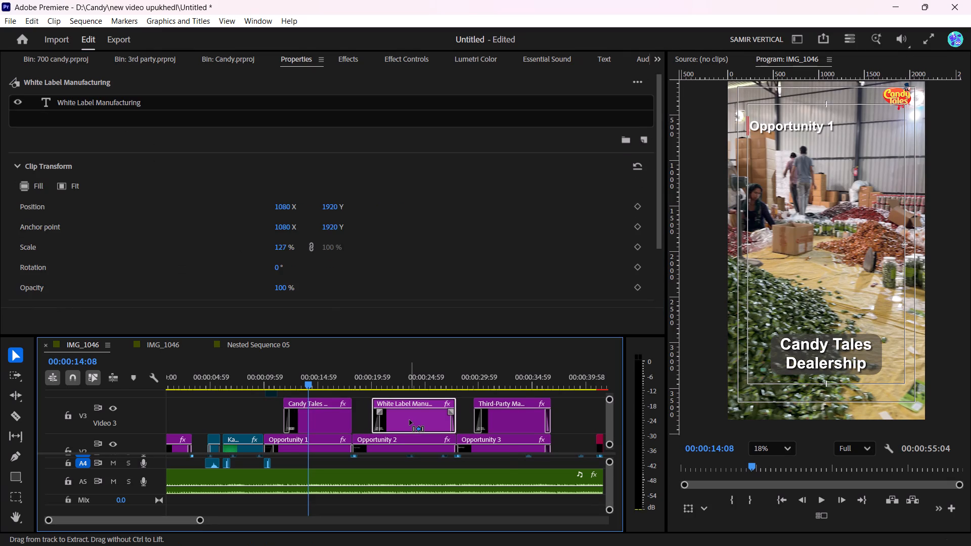
key(ctrl+v)
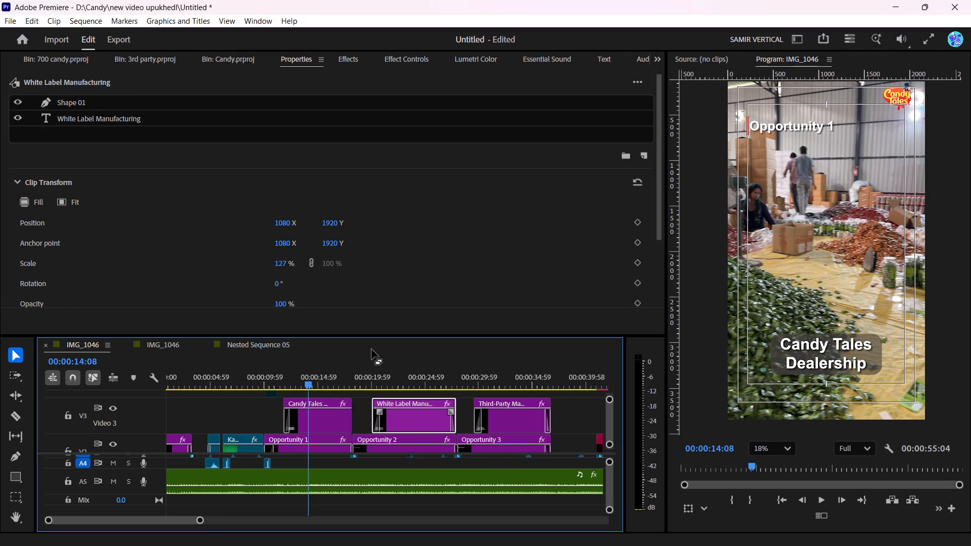
Move Shape 01 beneath the White Label Manufacturing text layer and play the caption briefly.
click(371, 381)
key(space)
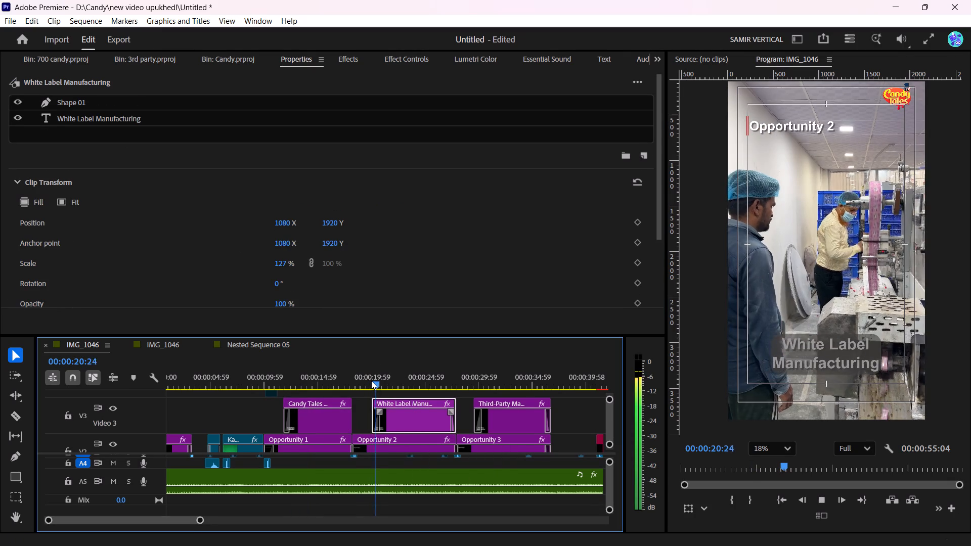
key(space)
drag(94, 102, 90, 116)
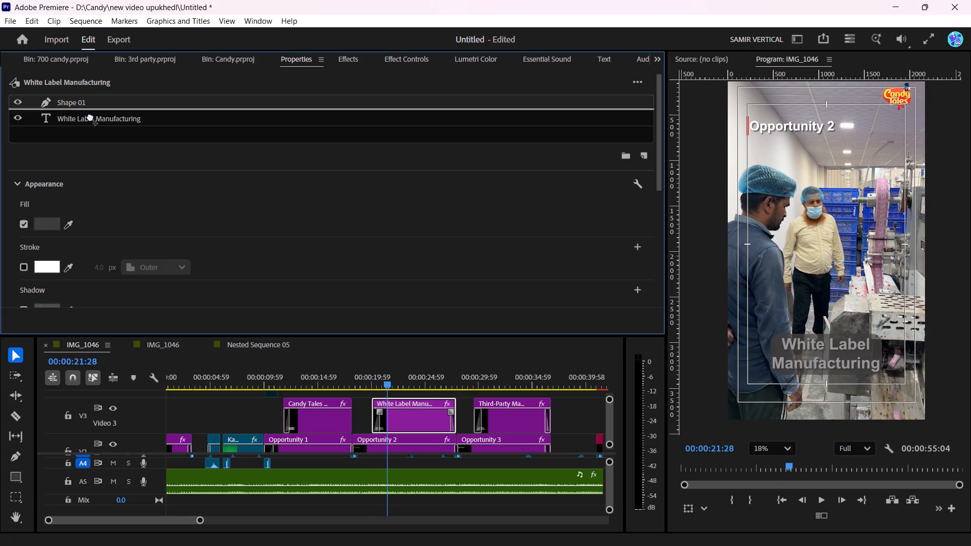
drag(90, 116, 85, 132)
key(space)
key(space)
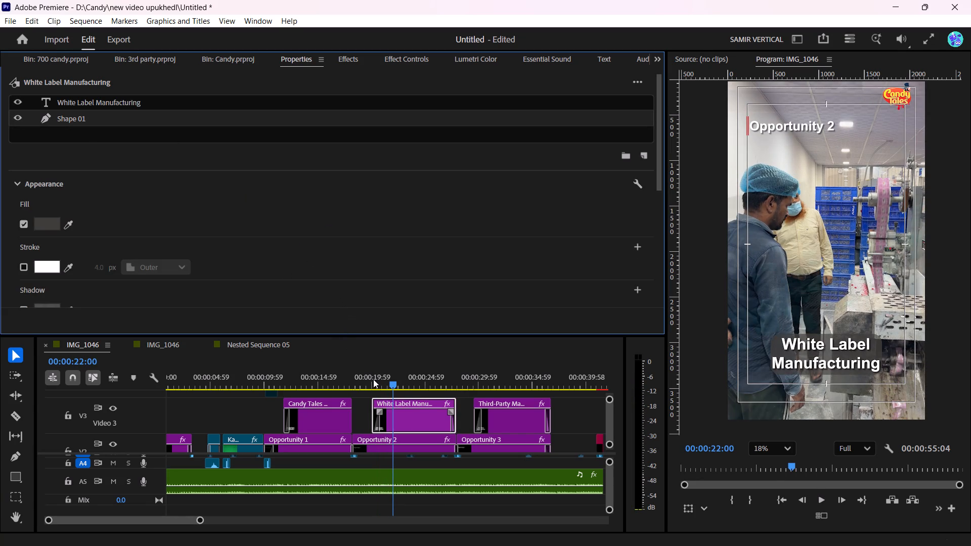
Scale the background shape behind the White Label Manufacturing caption to 121%.
click(80, 114)
scroll(139, 207, down, 5)
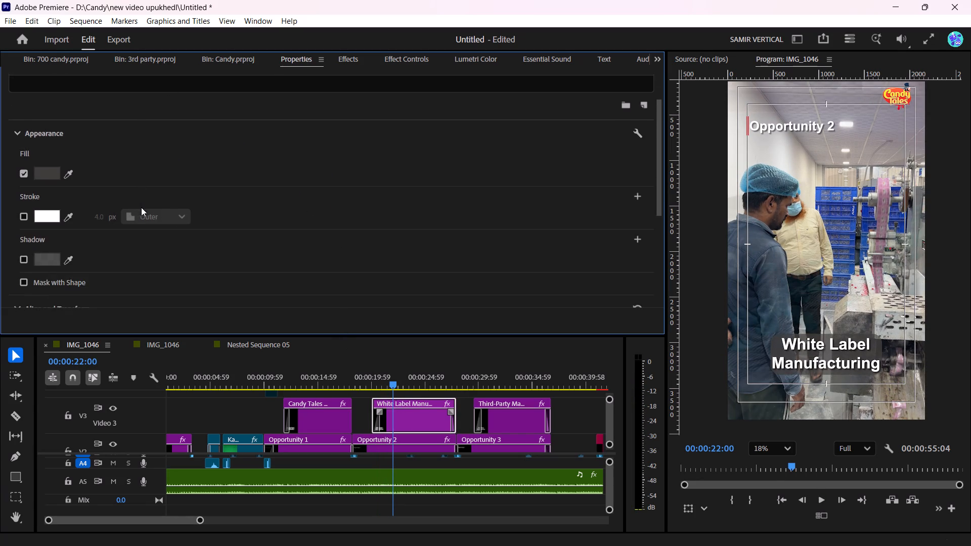
scroll(211, 221, down, 4)
scroll(178, 249, down, 5)
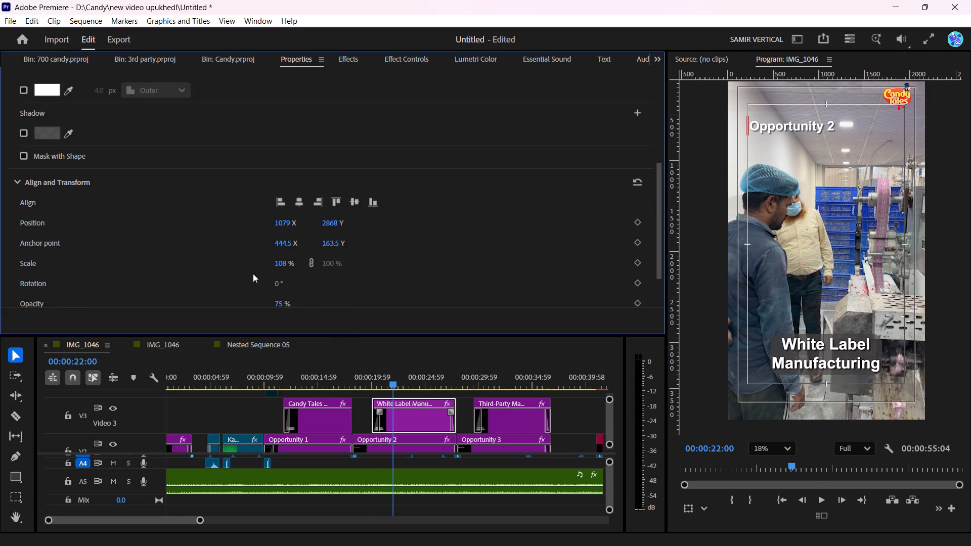
drag(283, 265, 296, 268)
key(space)
Paste the copied Shape 01 layer into the Third-Party Manufacturing graphic on V3.
scroll(433, 439, down, 5)
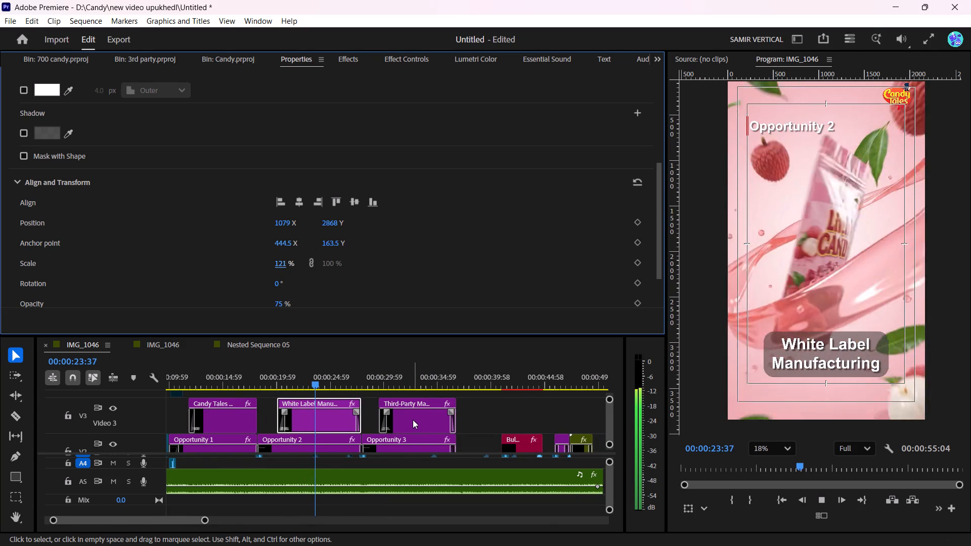
click(413, 420)
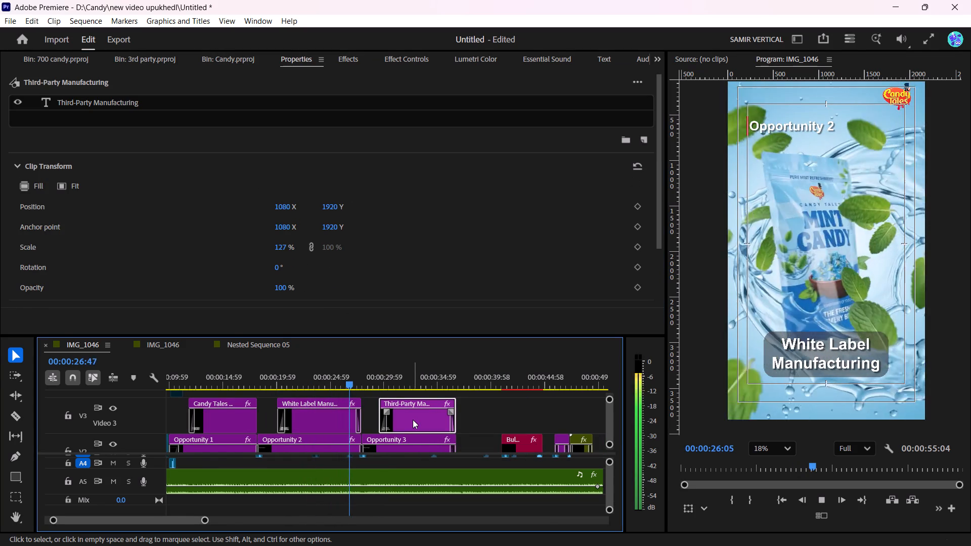
key(ctrl+v)
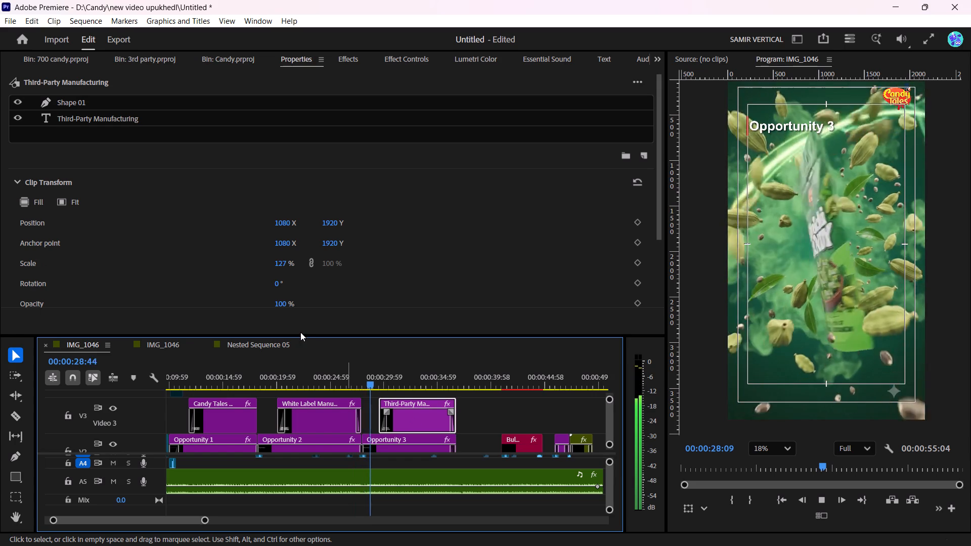
Move Shape 01 beneath the Third-Party Manufacturing text layer.
key(space)
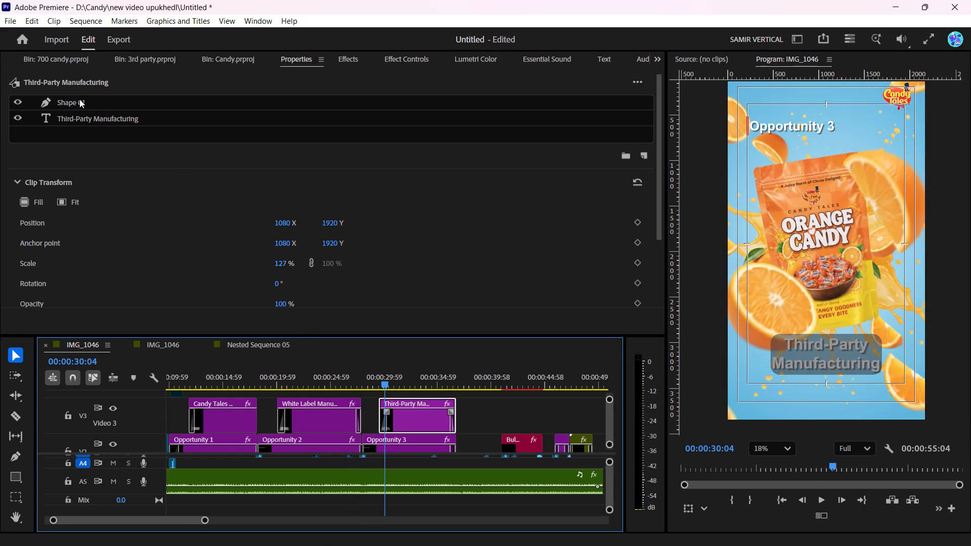
drag(78, 98, 72, 131)
drag(77, 105, 72, 126)
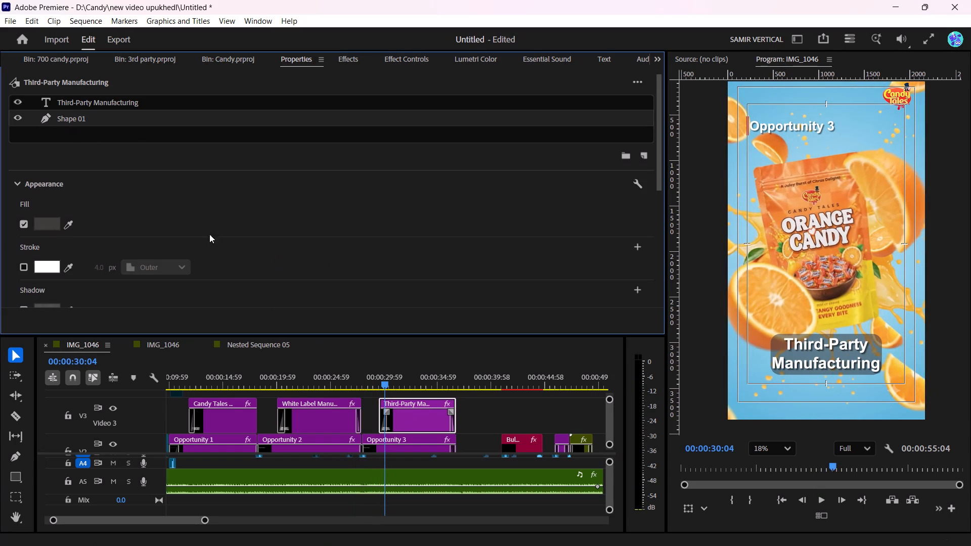
Scale the background shape behind the Third-Party Manufacturing caption to 121%.
scroll(211, 240, down, 4)
scroll(390, 214, down, 17)
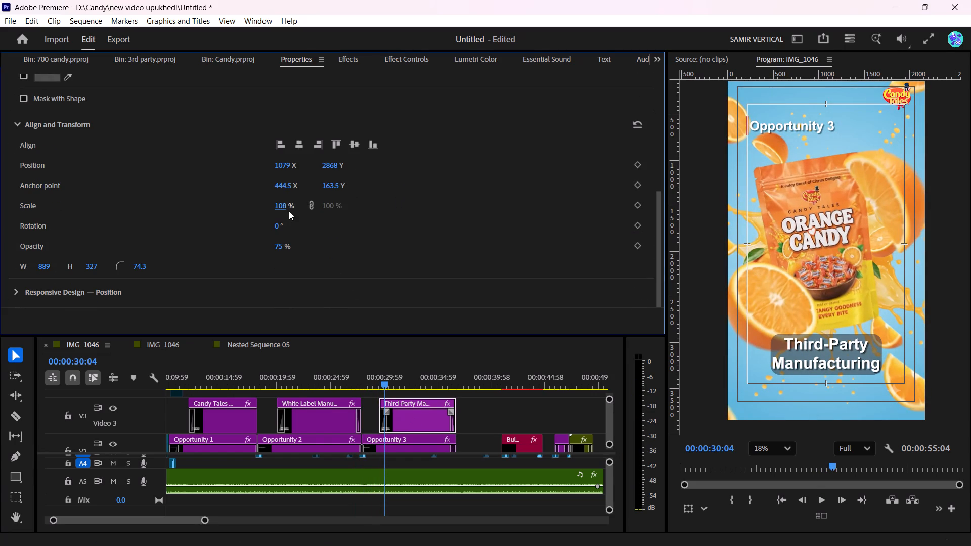
drag(279, 204, 285, 205)
key(space)
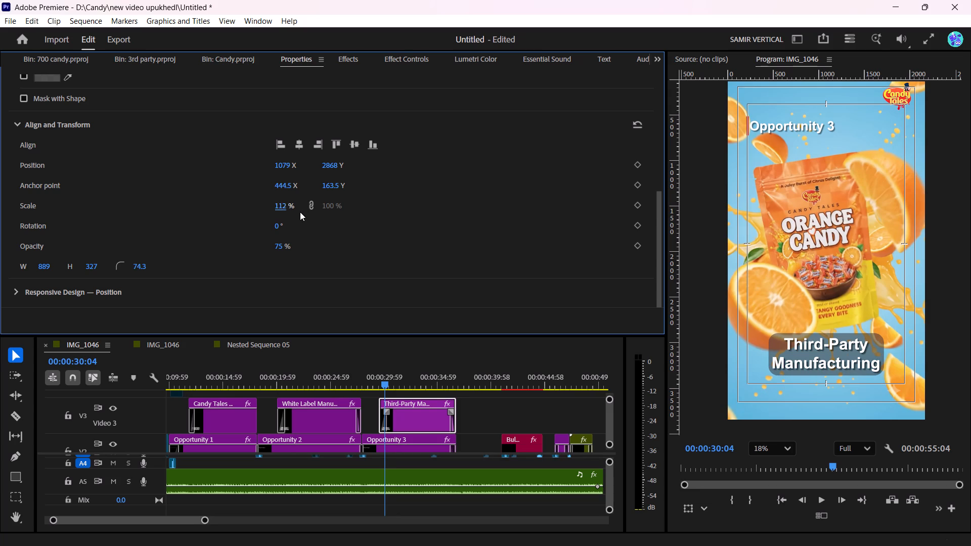
key(space)
drag(279, 205, 287, 205)
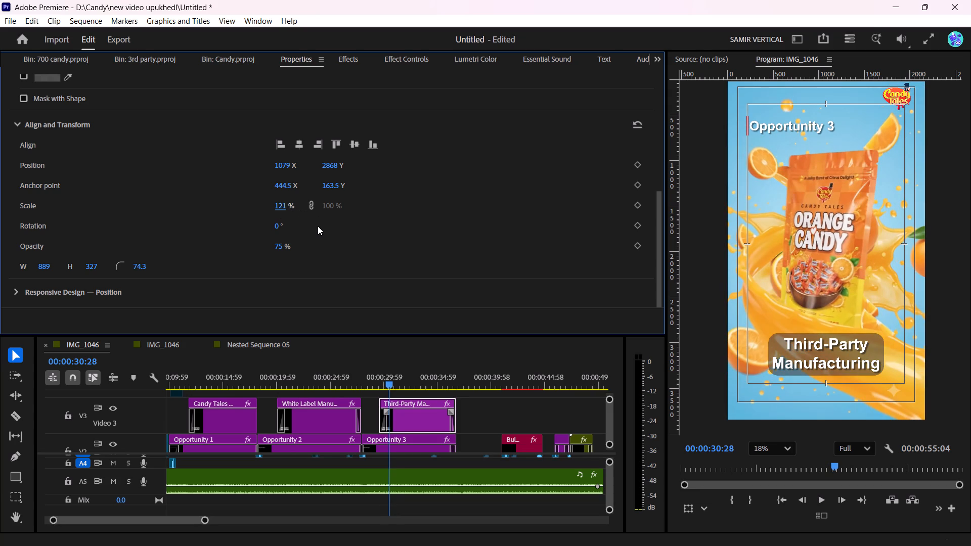
Play the sequence from the Third-Party Manufacturing caption through to about 00:00:42:52.
key(space)
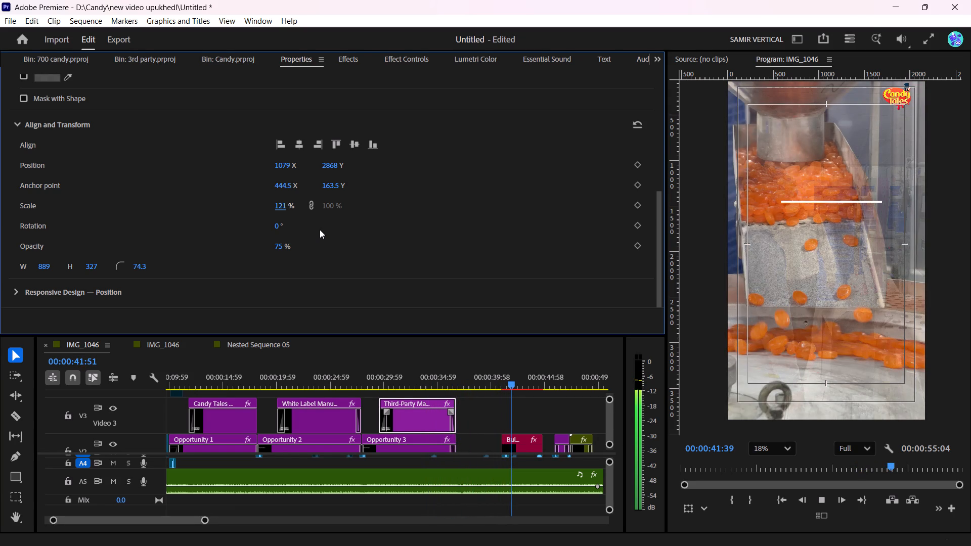
key(space)
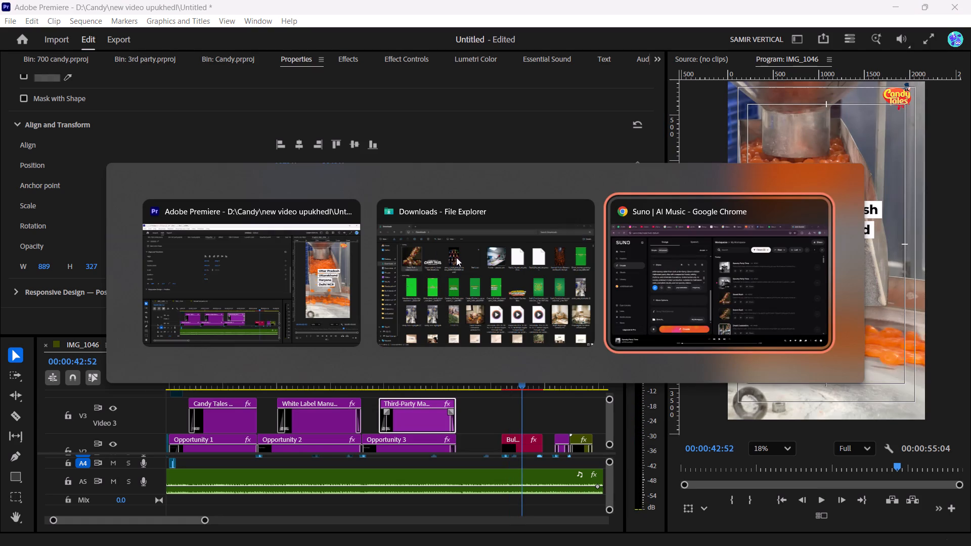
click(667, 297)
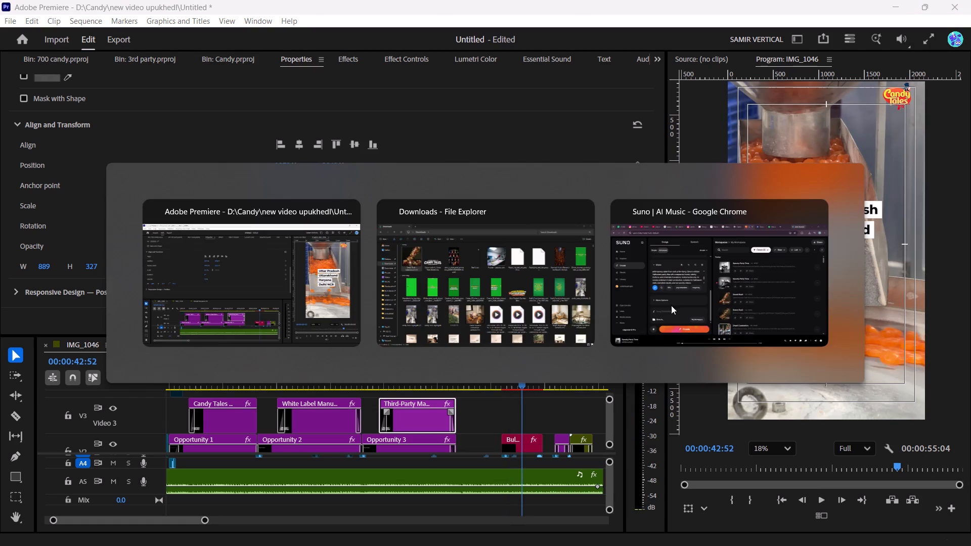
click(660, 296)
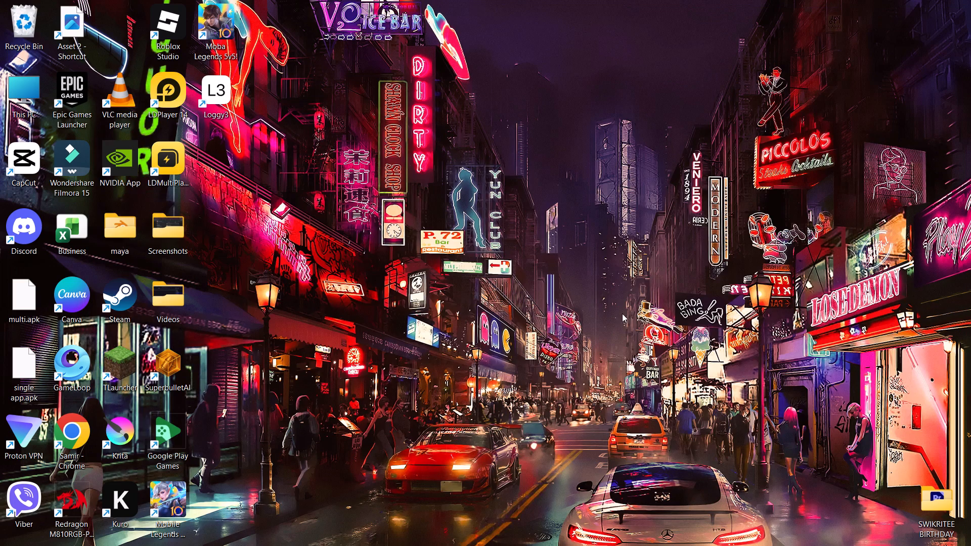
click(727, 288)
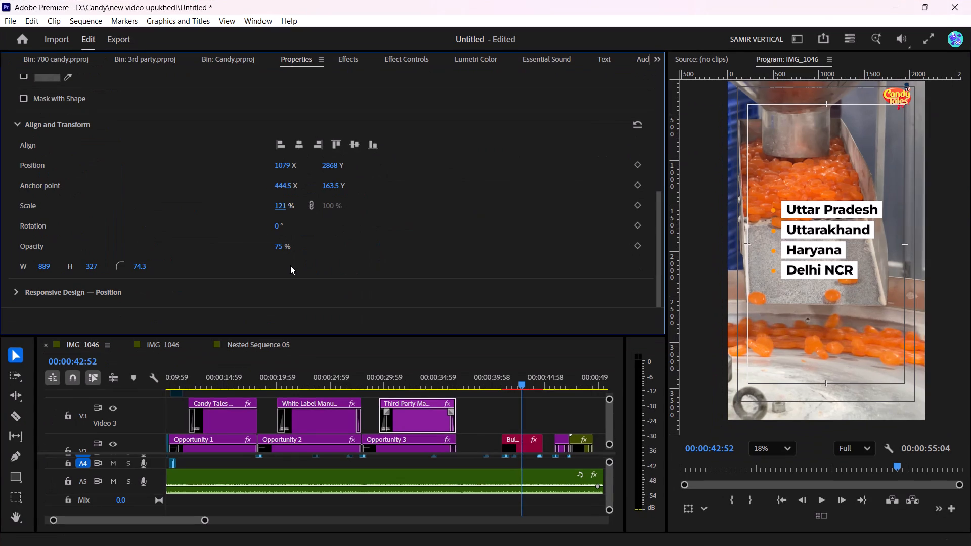